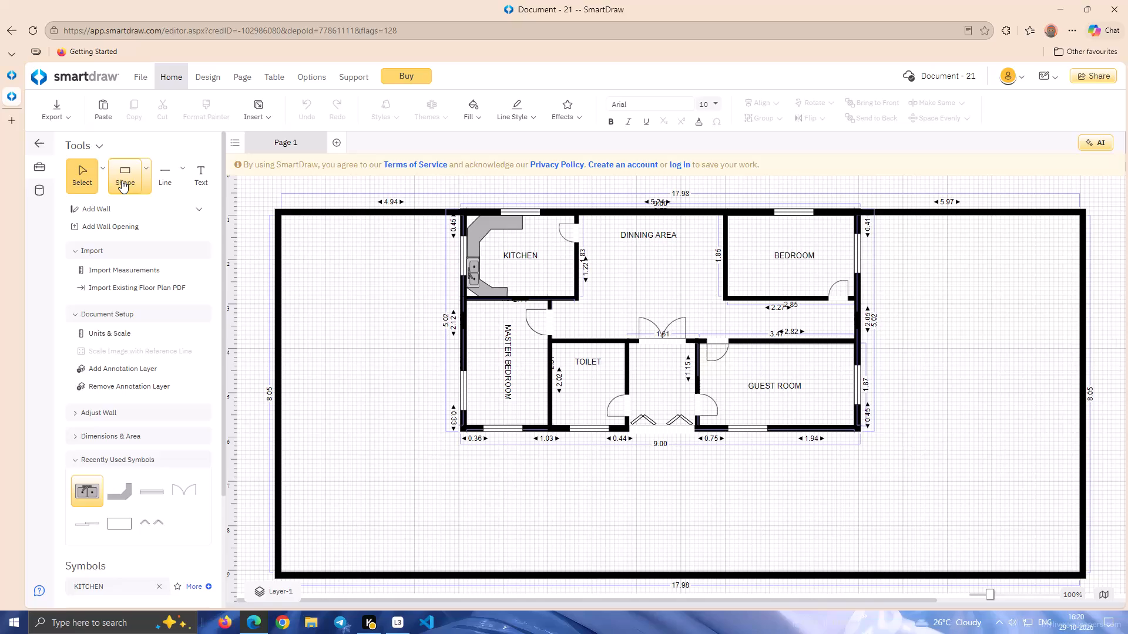
Search the symbol library for KITCHEN and find the Tables group among the matching symbols.
click(122, 180)
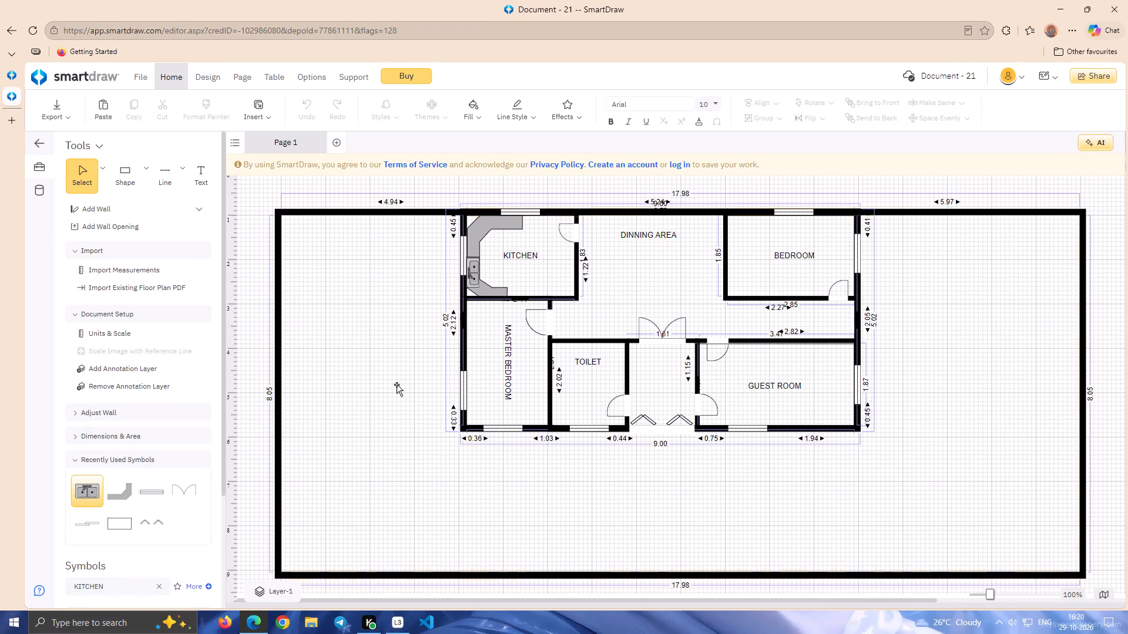
drag(221, 330, 229, 553)
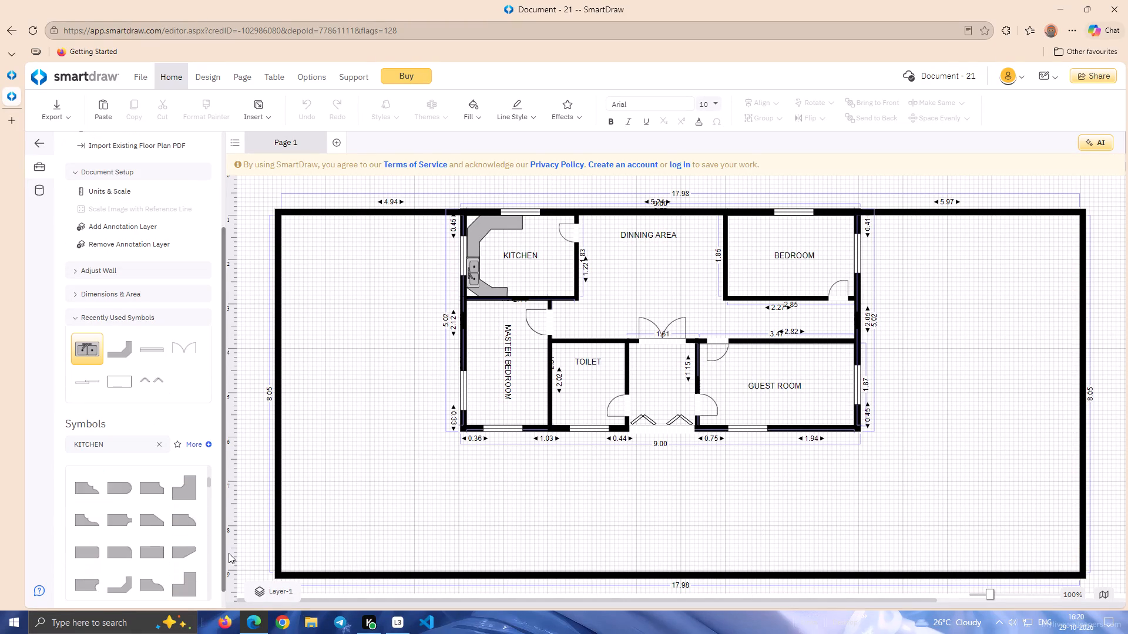
drag(229, 553, 228, 555)
click(165, 441)
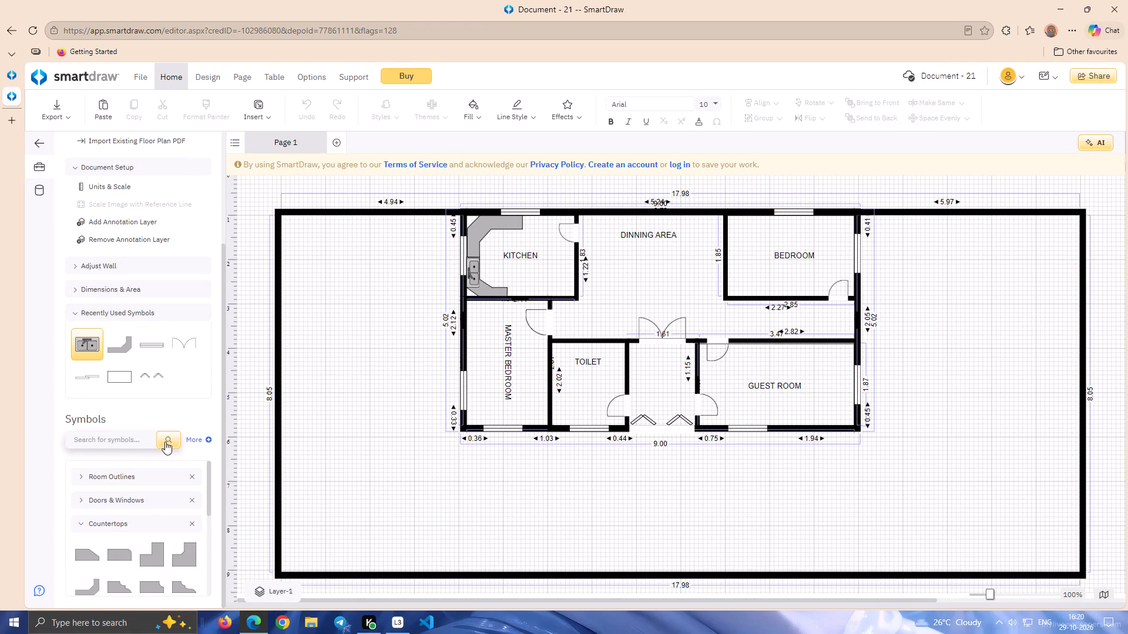
click(132, 441)
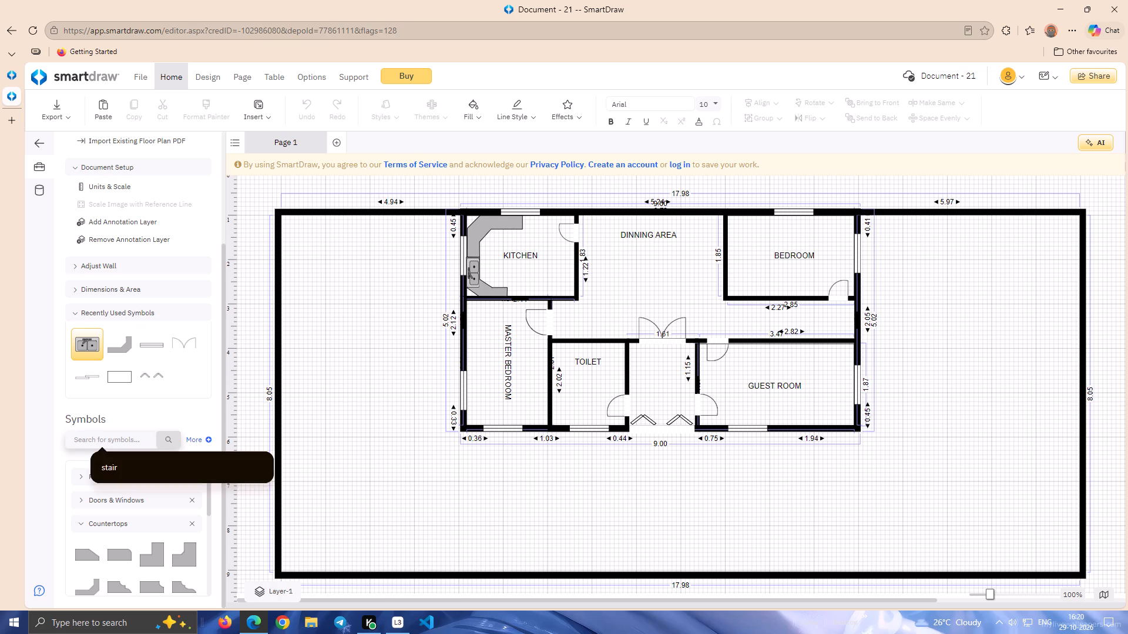
text(KITCHEN)
key(Return)
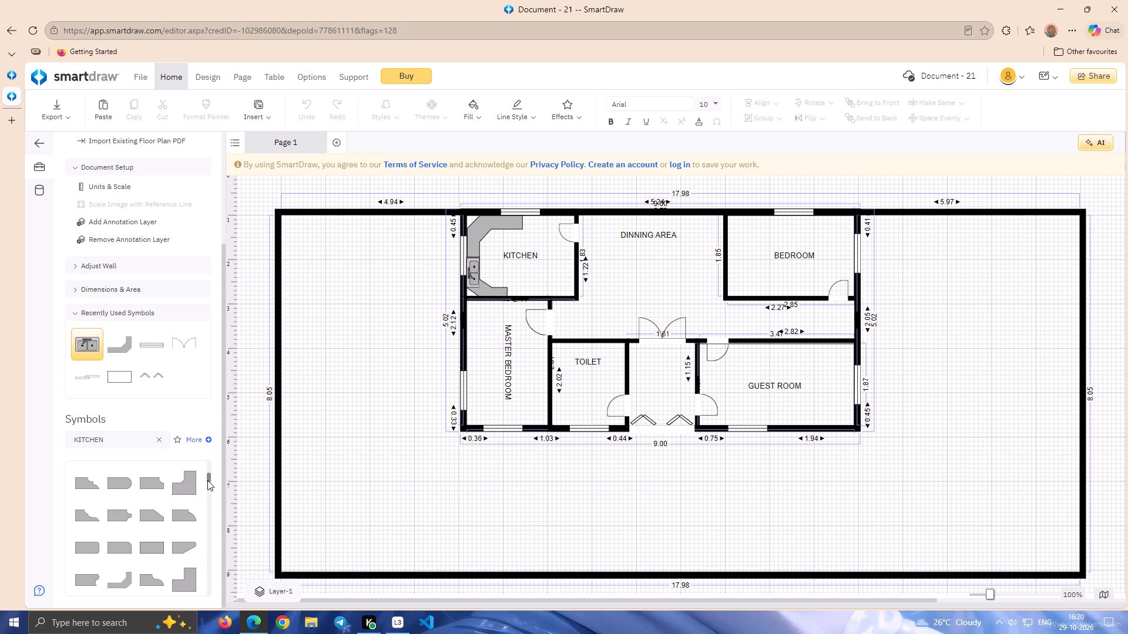
click(207, 479)
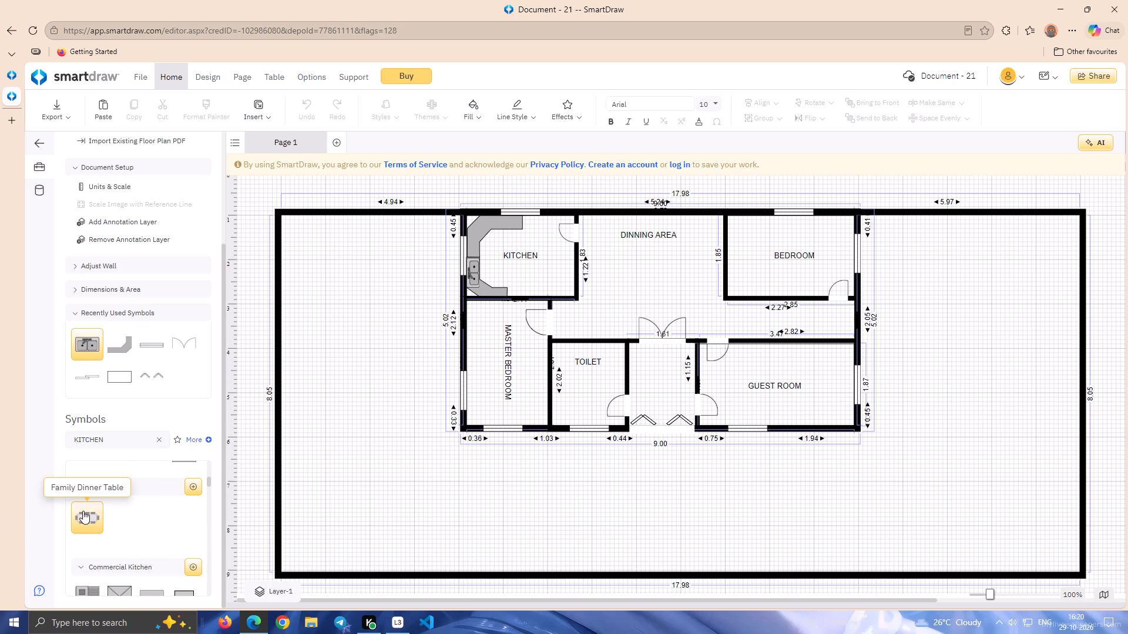
click(208, 484)
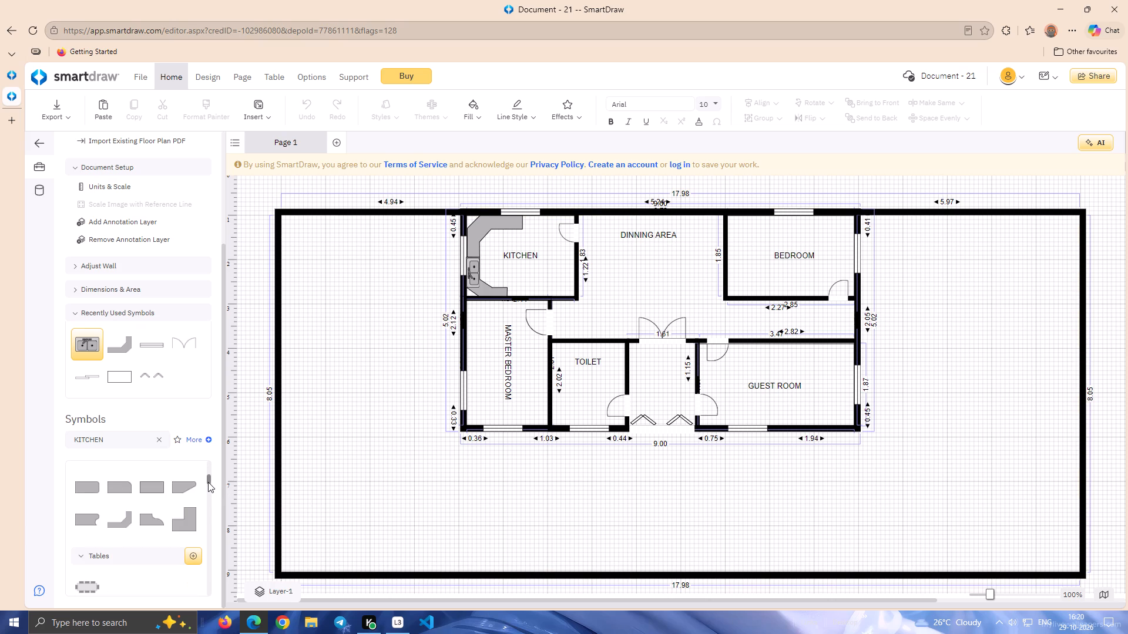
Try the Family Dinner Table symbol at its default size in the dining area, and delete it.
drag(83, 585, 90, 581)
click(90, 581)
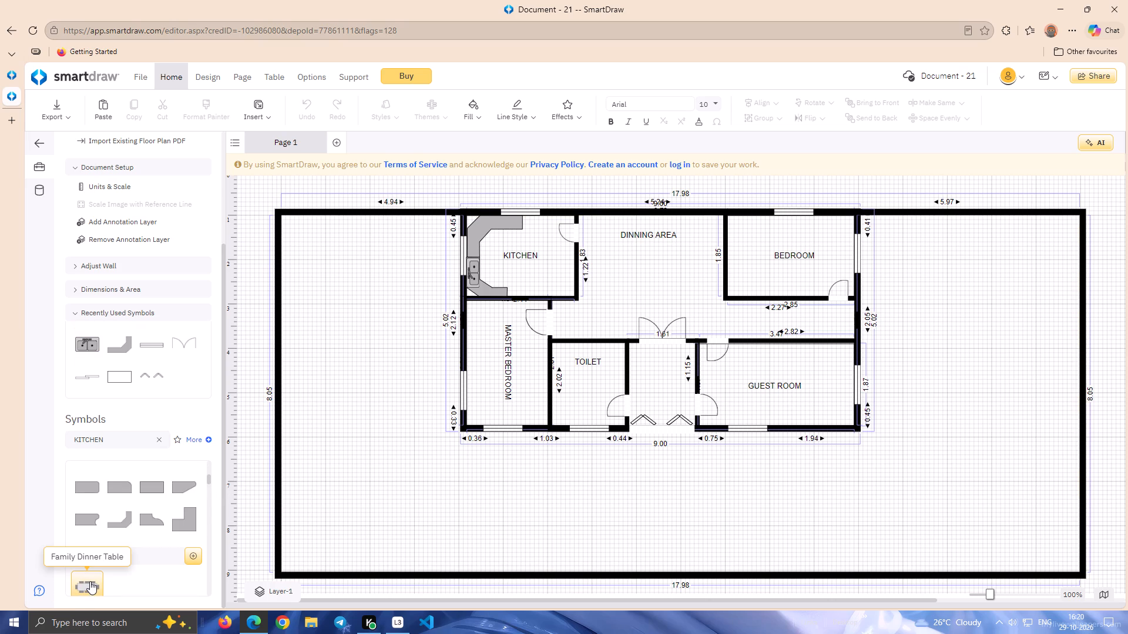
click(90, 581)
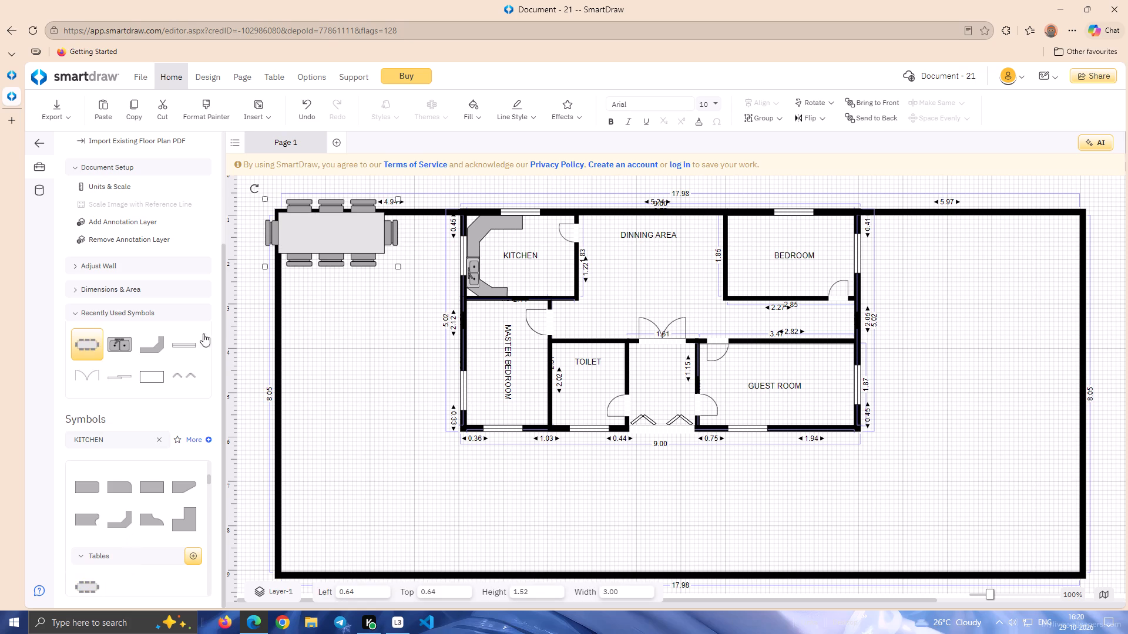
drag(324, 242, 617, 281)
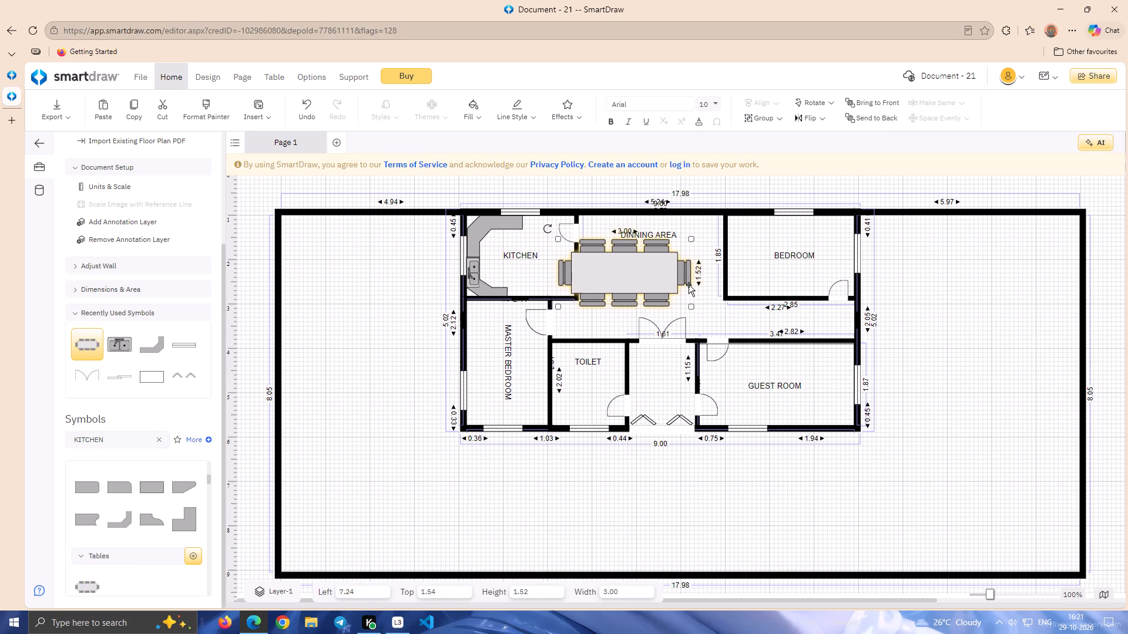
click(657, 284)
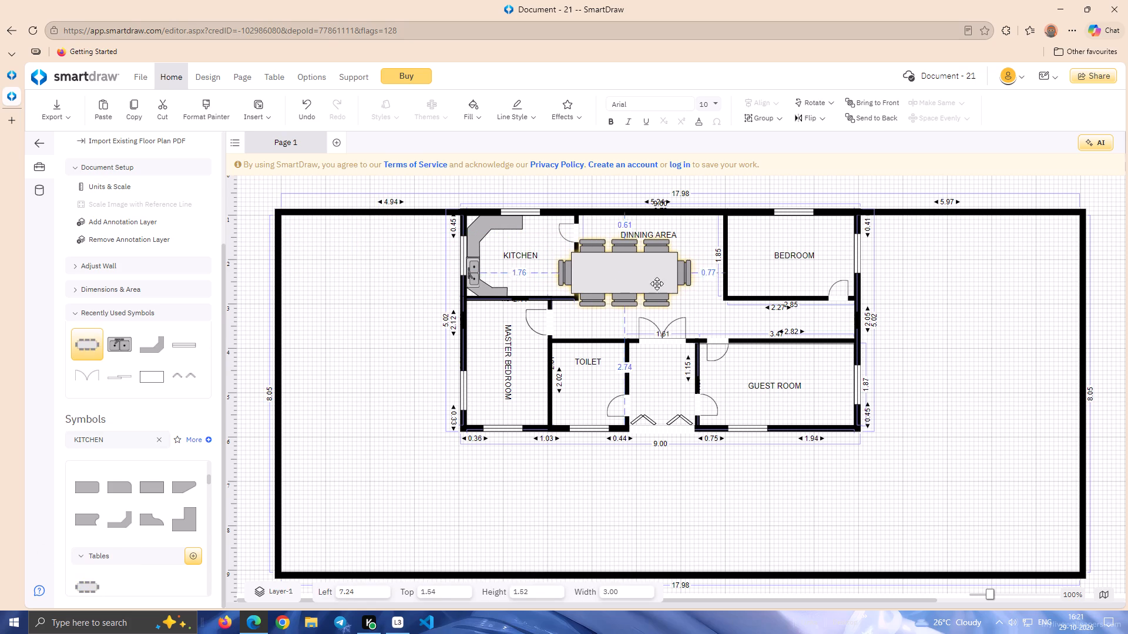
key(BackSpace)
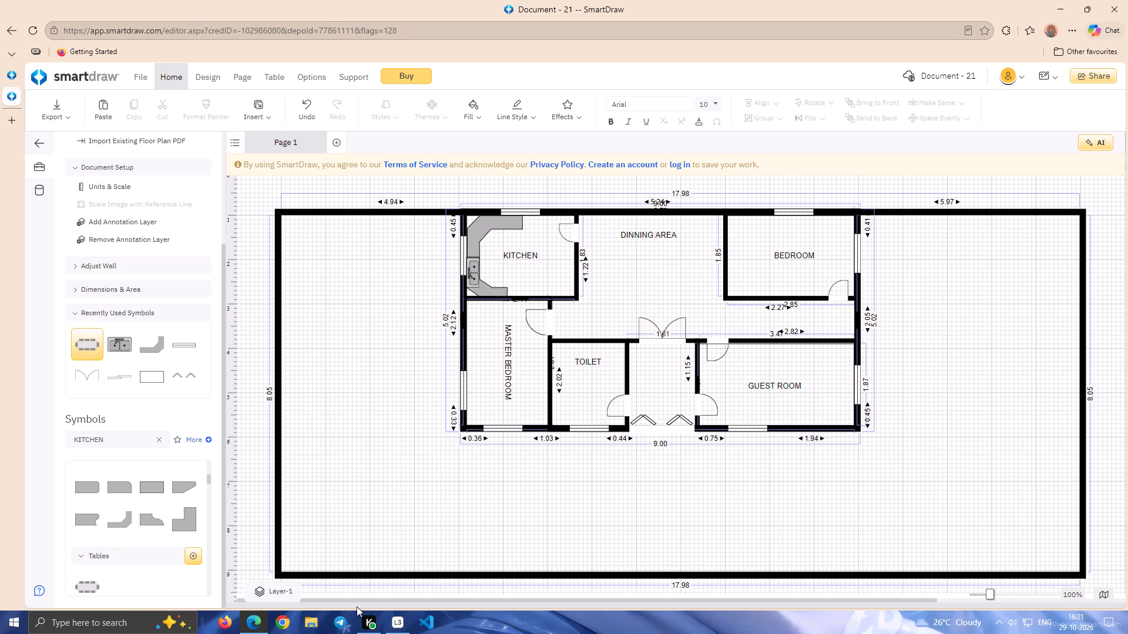
Insert the Family Dinner Table, shrink it to about 2.24 wide by 1.14 high, and place it in the dining area.
double_click(99, 585)
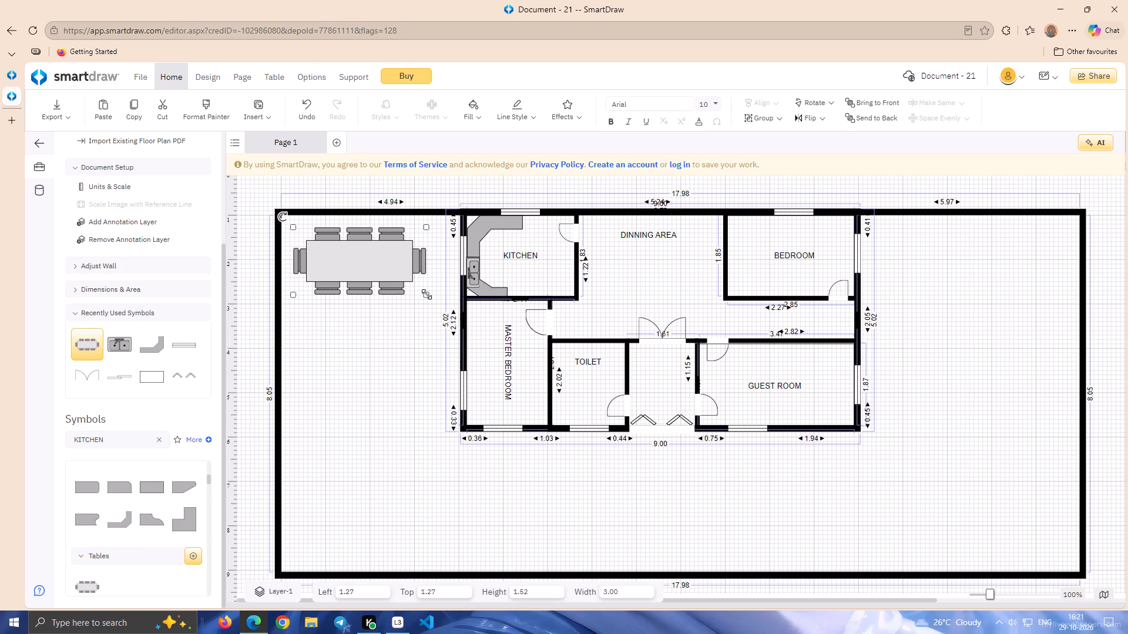
drag(426, 294, 392, 272)
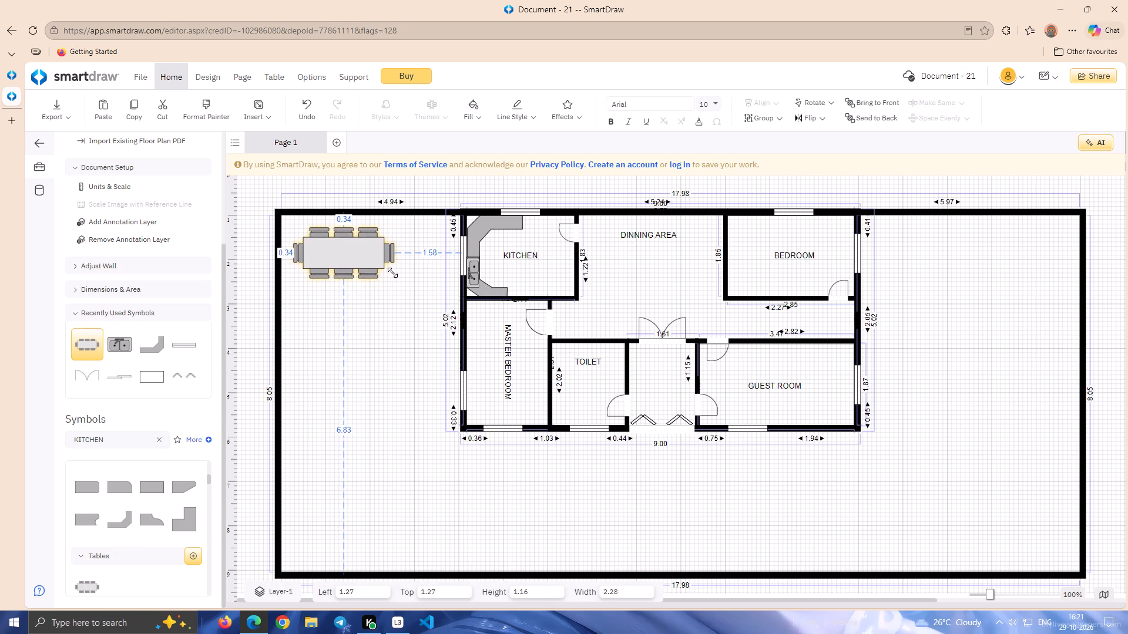
drag(337, 255, 639, 273)
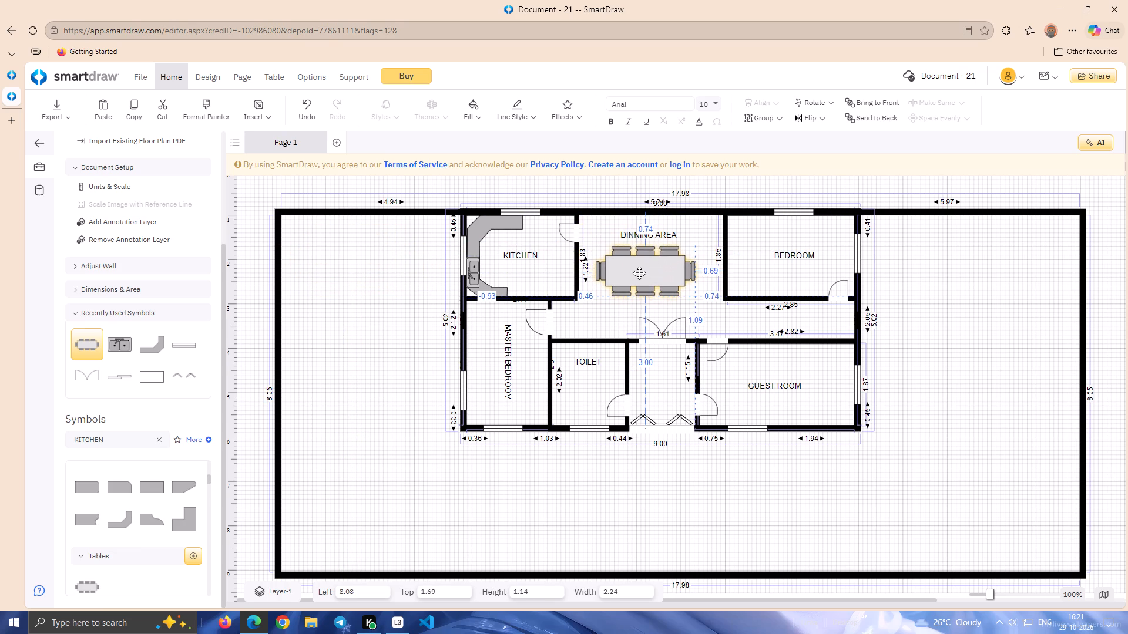
drag(639, 273, 644, 269)
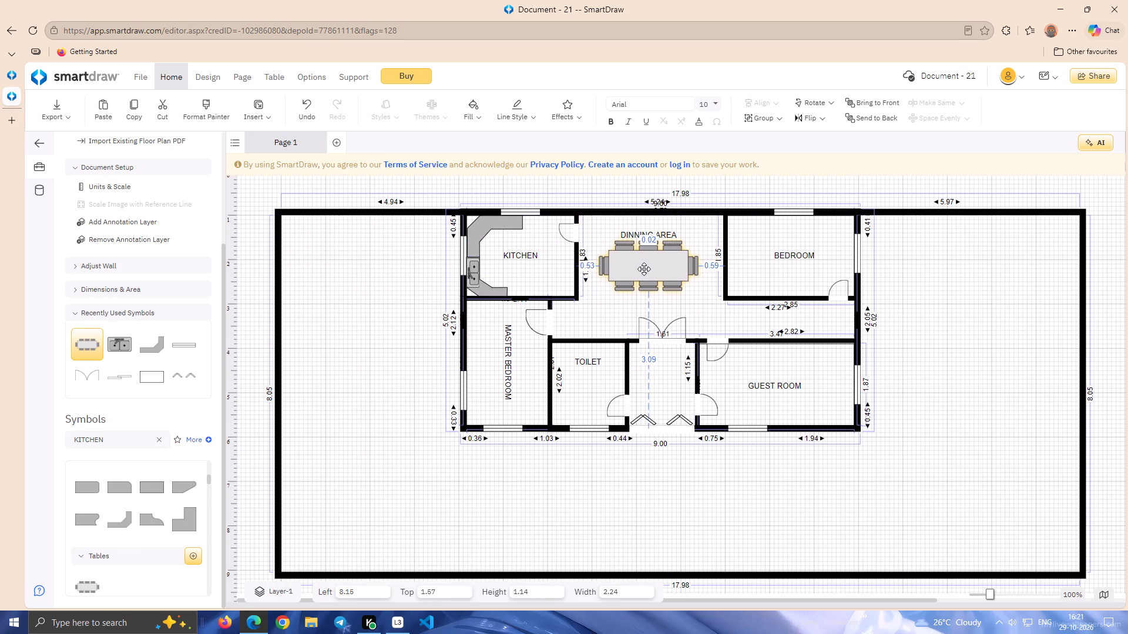
drag(644, 269, 643, 271)
Move the DINNING AREA label below the dining table, just above the double door.
click(650, 238)
click(657, 227)
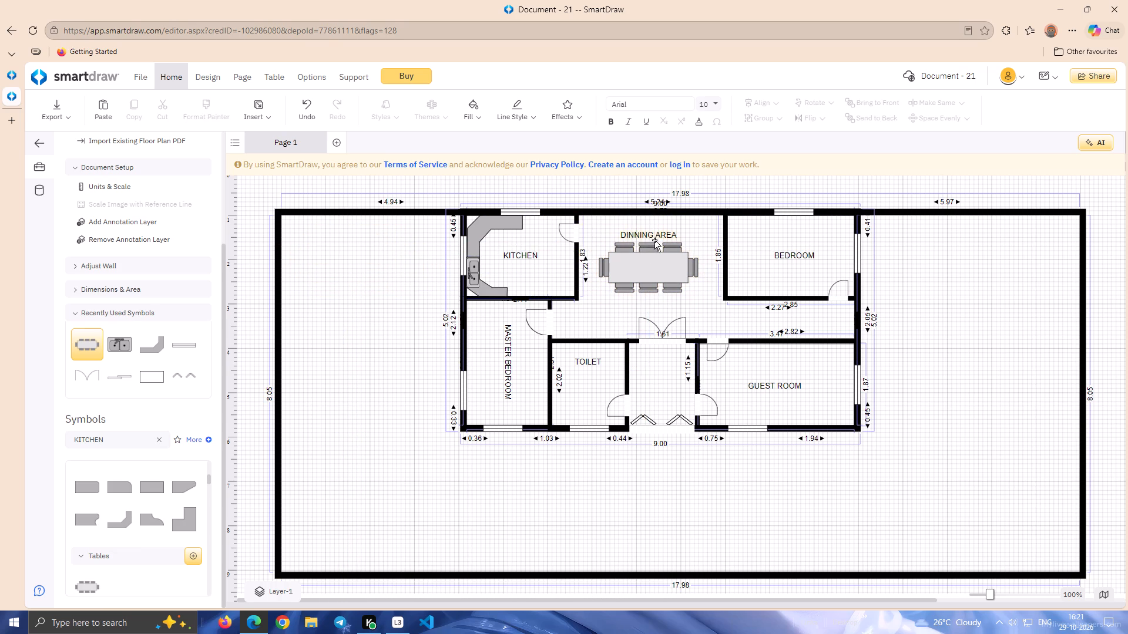
click(655, 237)
drag(656, 233, 661, 316)
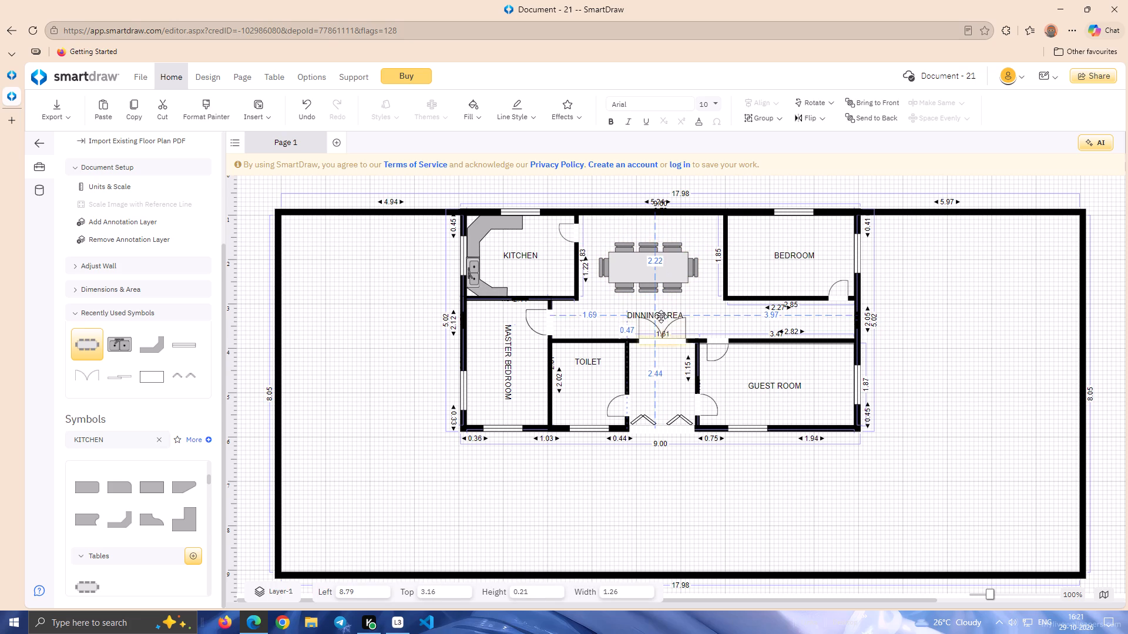
drag(661, 316, 661, 315)
Move the dining table up near the dining area's top wall, at about 8.21 left and 1.20 top.
drag(659, 275, 662, 257)
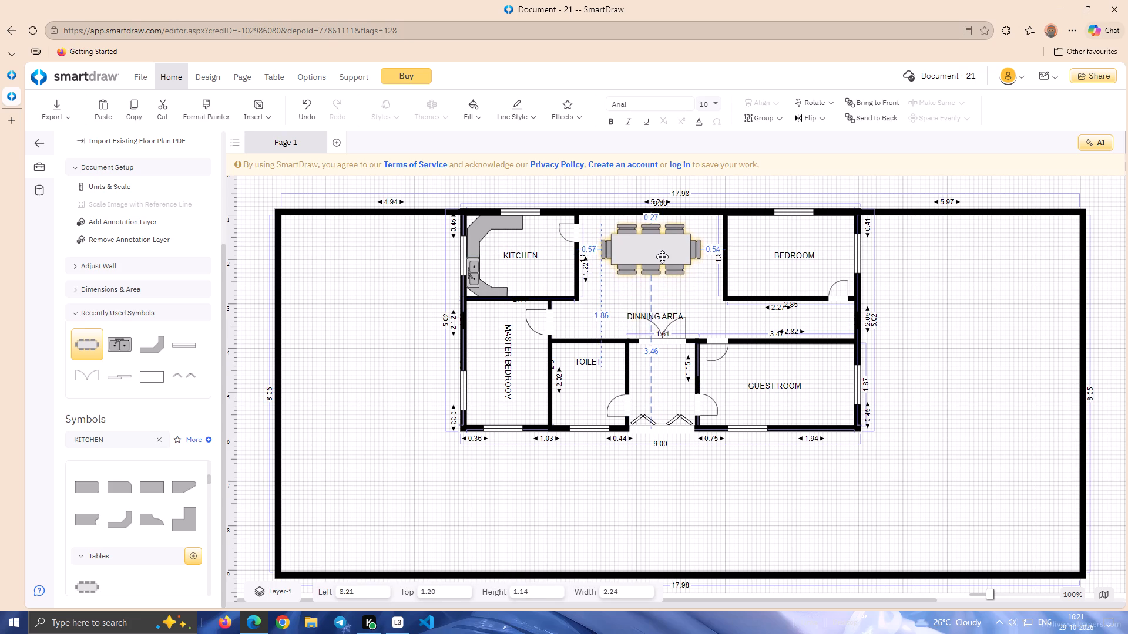
drag(662, 257, 661, 257)
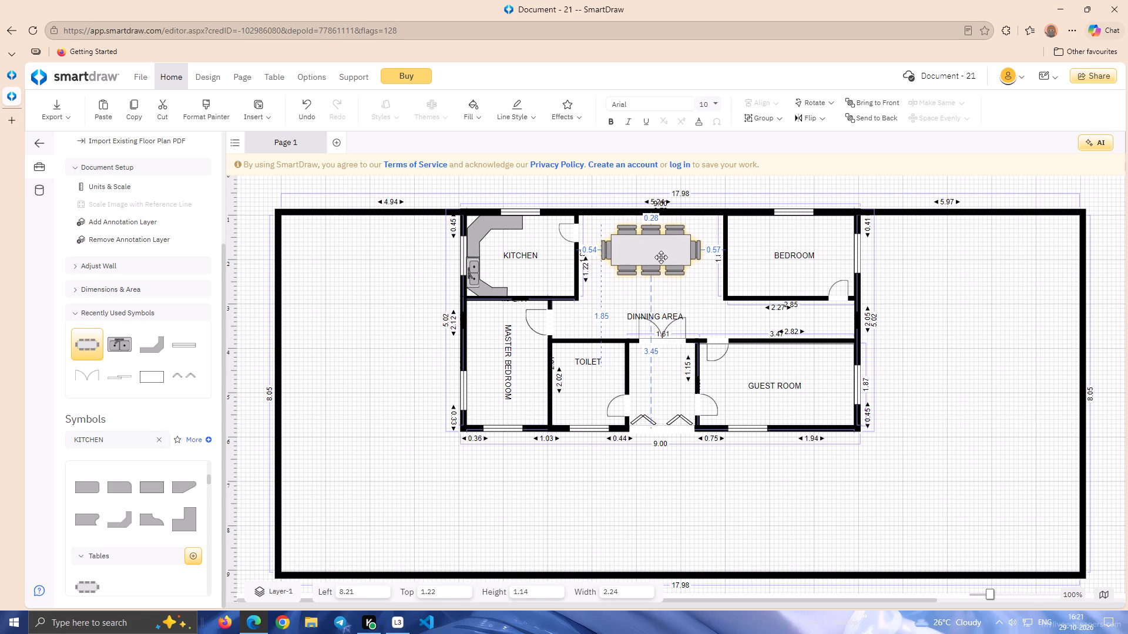
drag(661, 257, 661, 257)
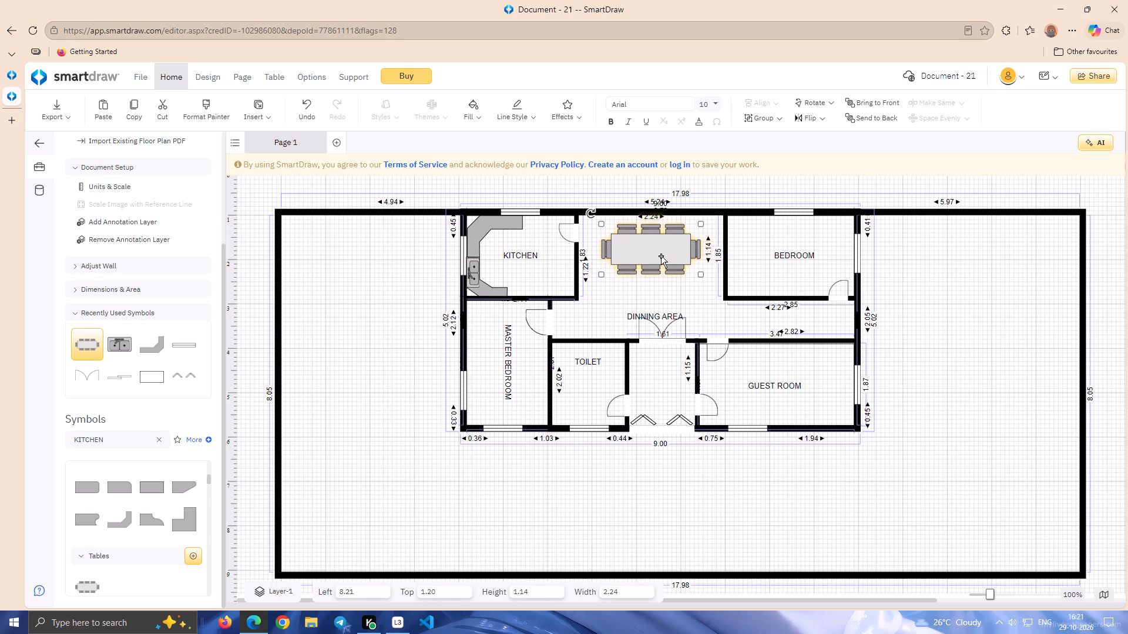
click(661, 256)
click(661, 257)
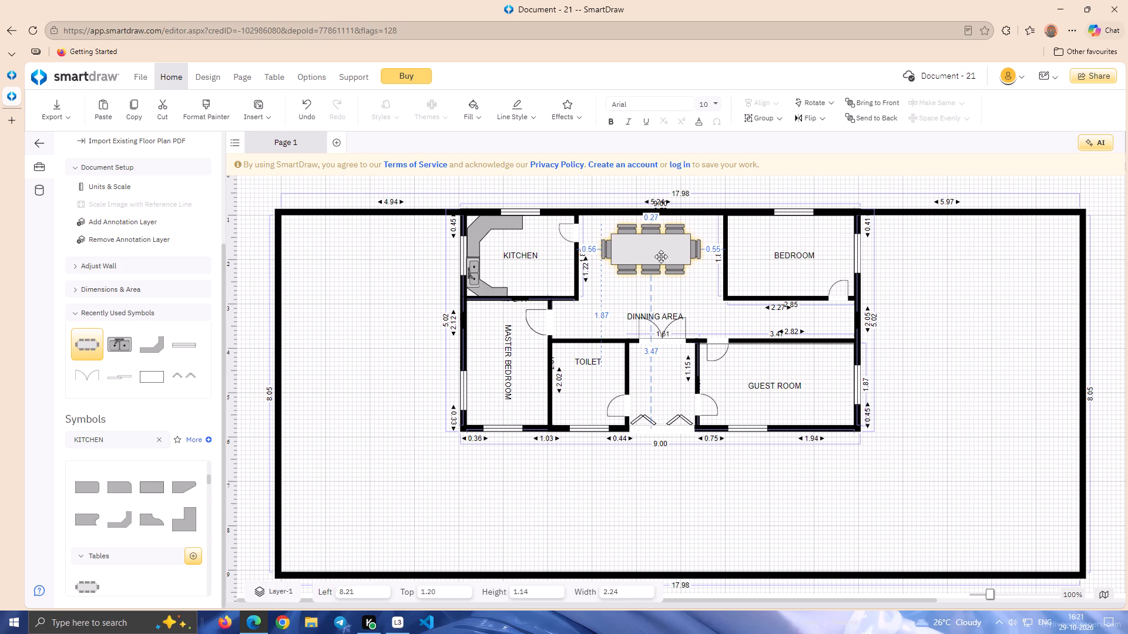
key(Left)
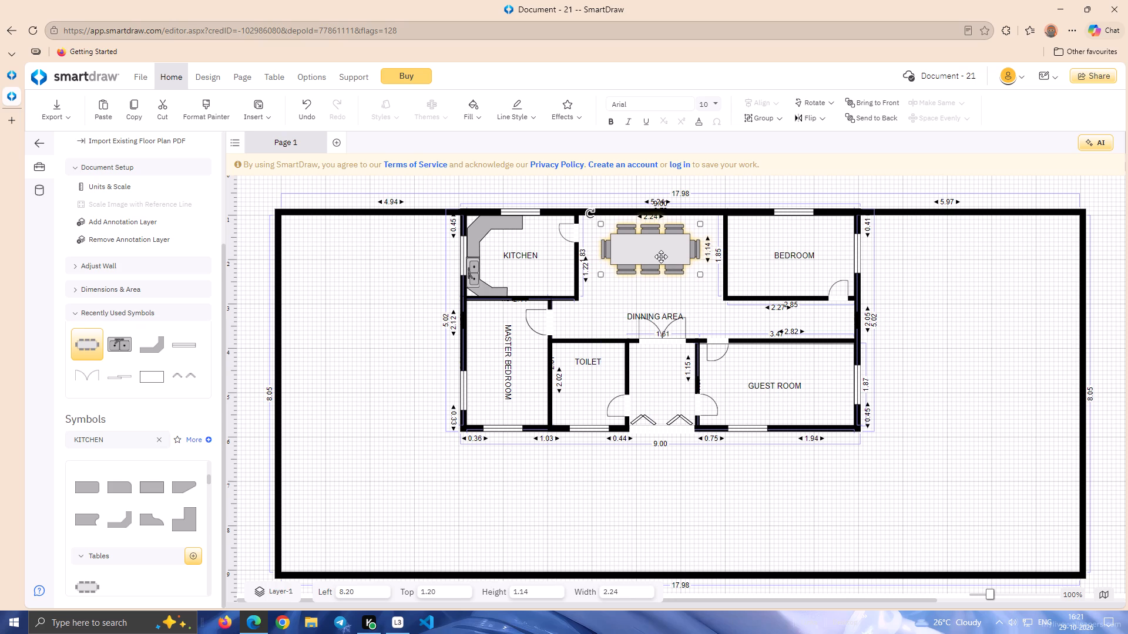
key(Right)
click(661, 257)
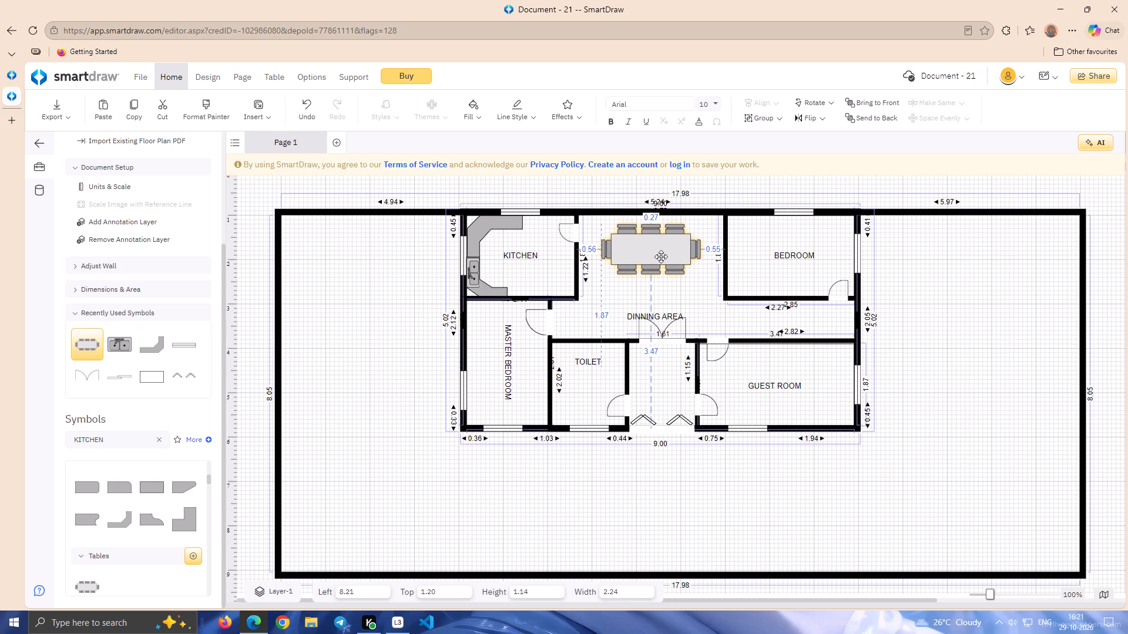
Move the DINNING AREA label up and centre it directly beneath the dining table, at about 8.70 left and 2.62 top.
click(655, 301)
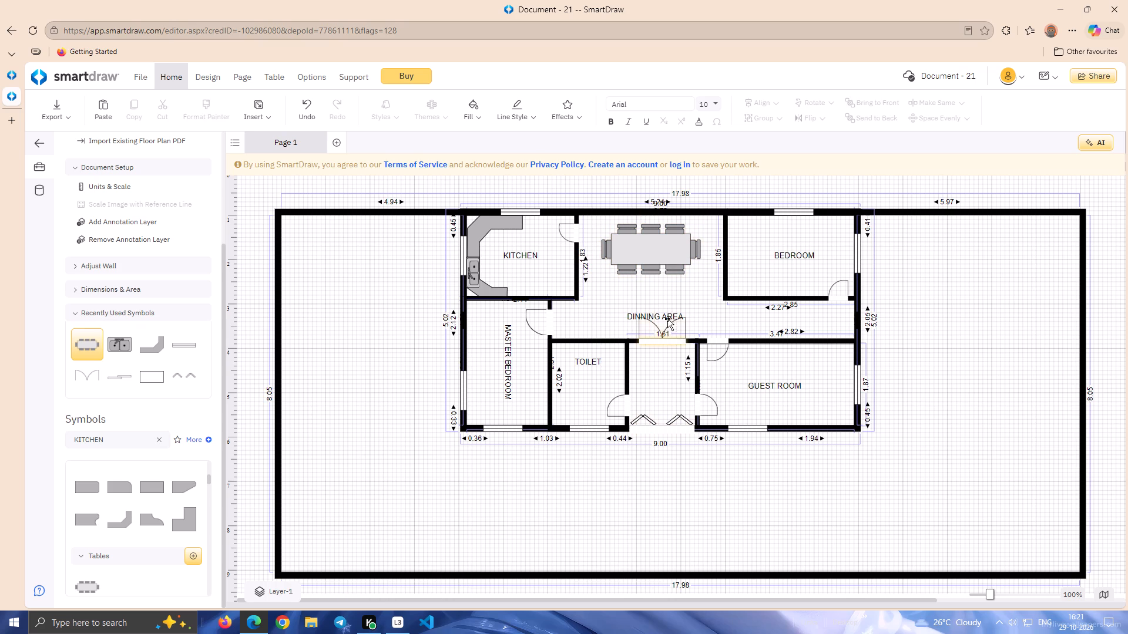
drag(667, 315, 668, 291)
click(694, 311)
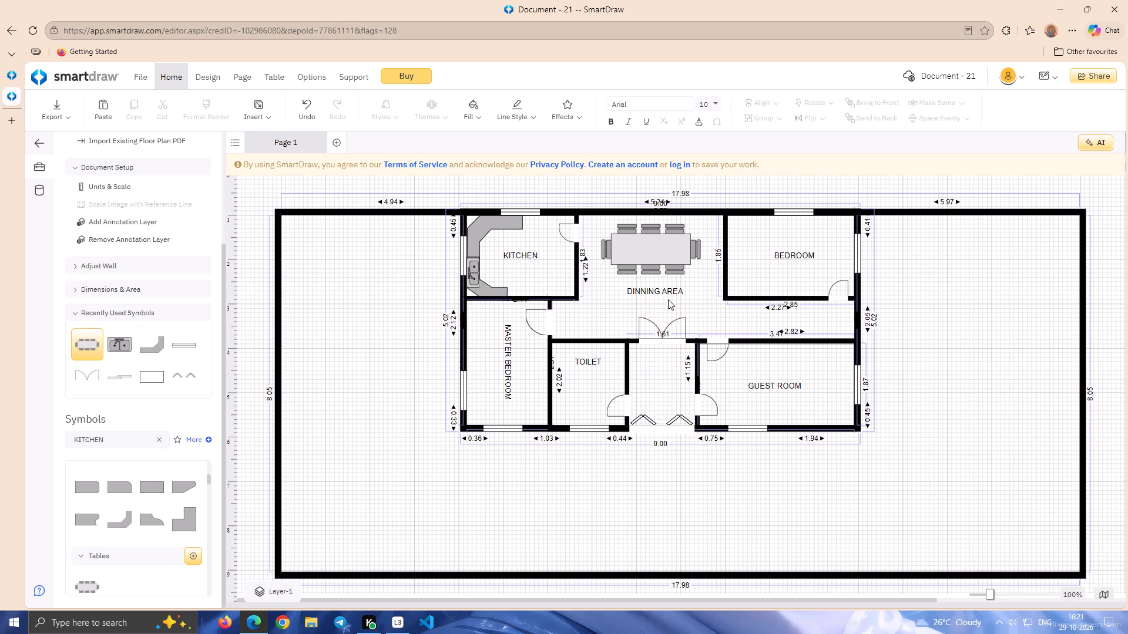
click(653, 288)
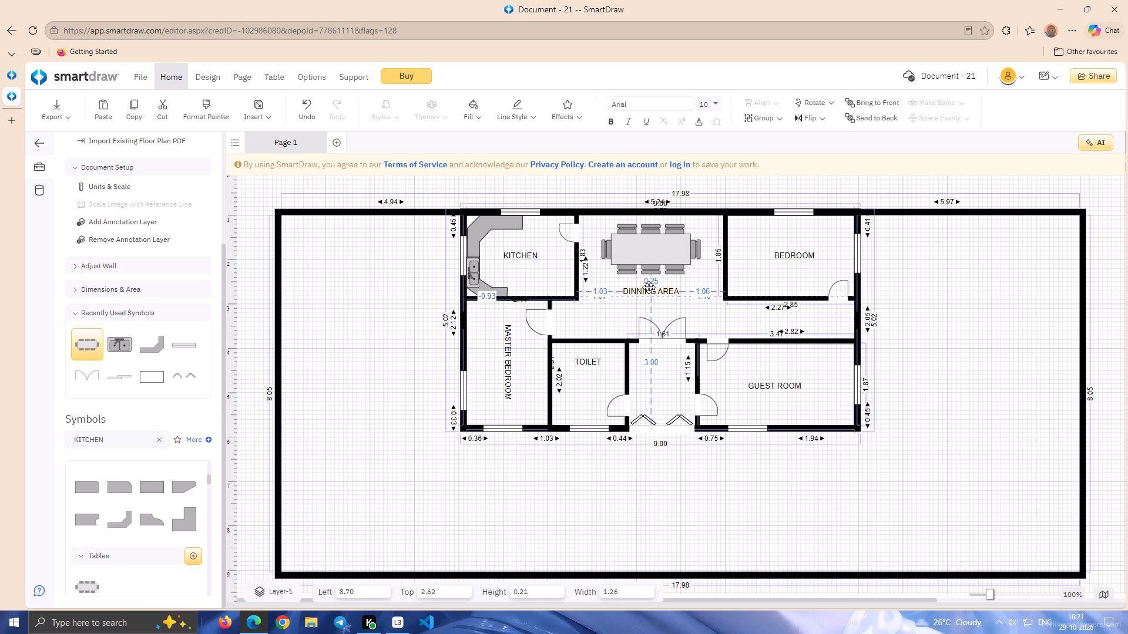
click(697, 310)
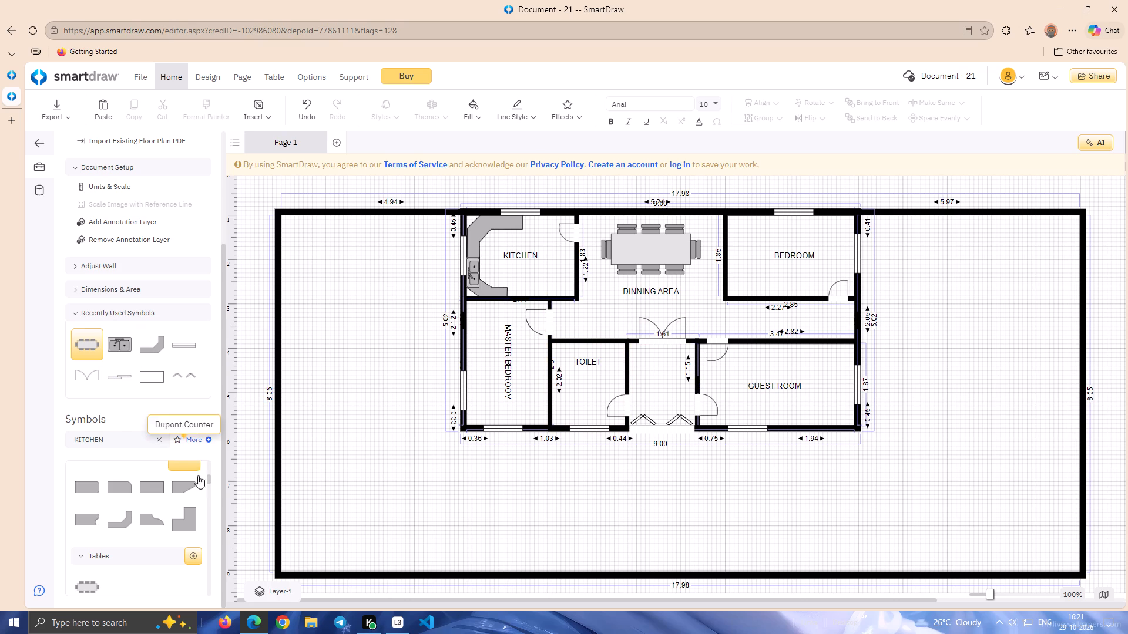
Browse the KITCHEN symbol results, including commercial kitchen, household appliances and sinks, for a cooking range that suits the kitchen.
drag(206, 478, 206, 484)
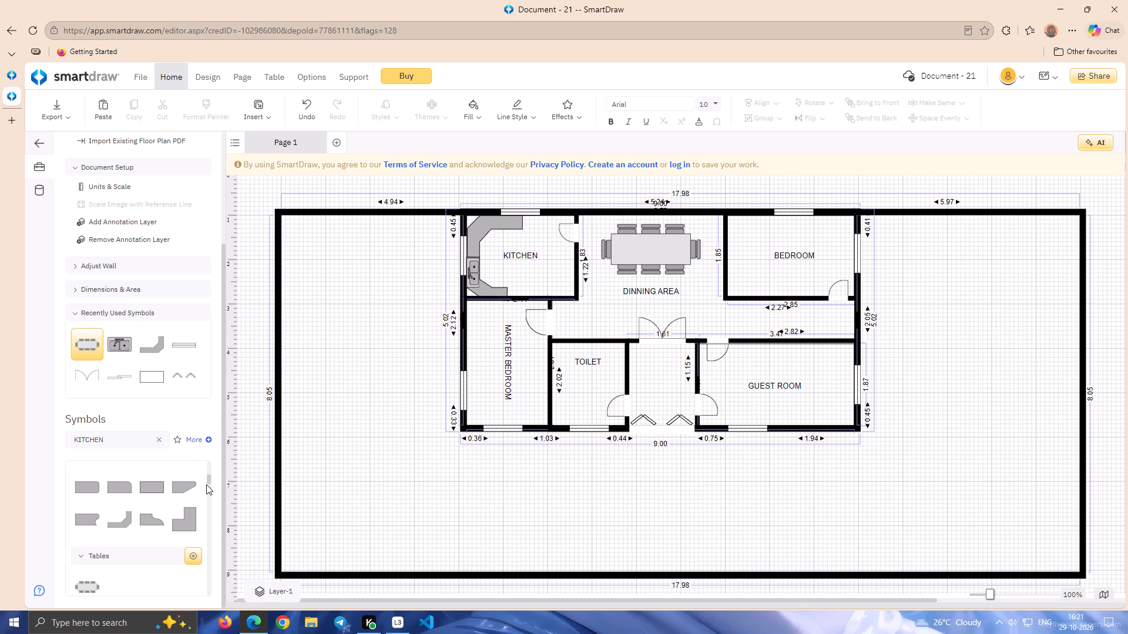
drag(206, 484, 206, 493)
drag(209, 479, 209, 485)
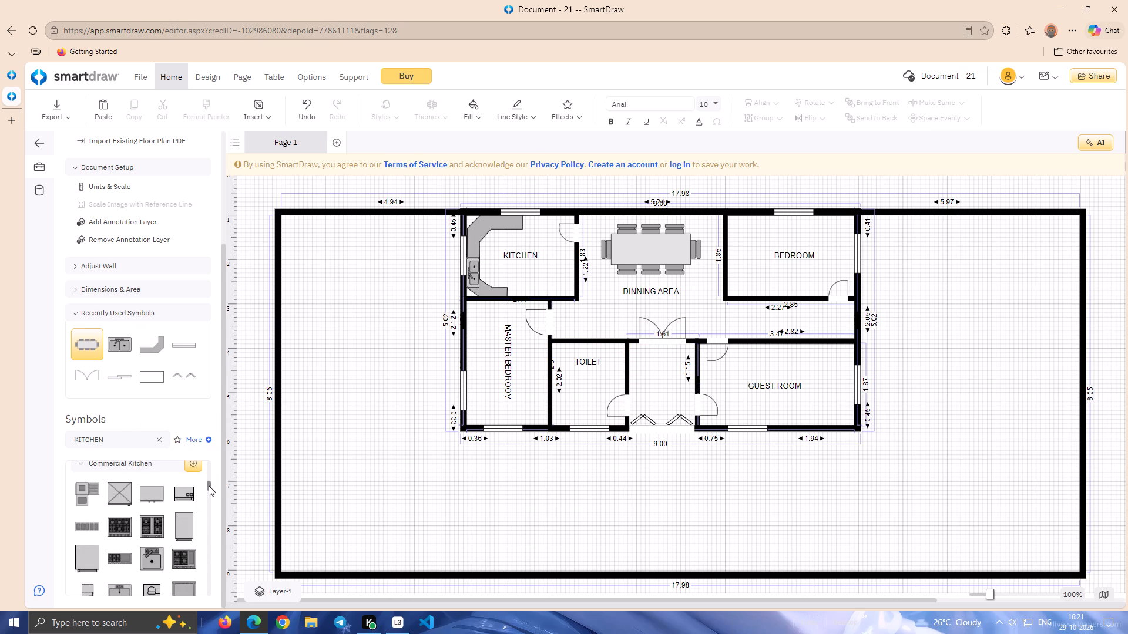
drag(209, 485, 207, 486)
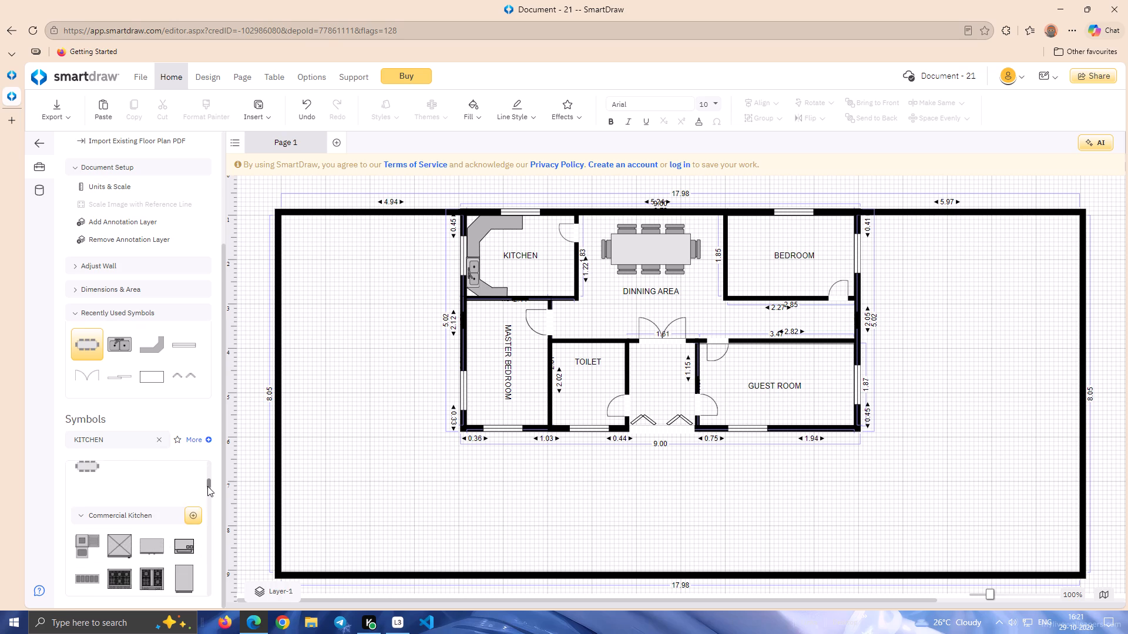
drag(207, 486, 207, 487)
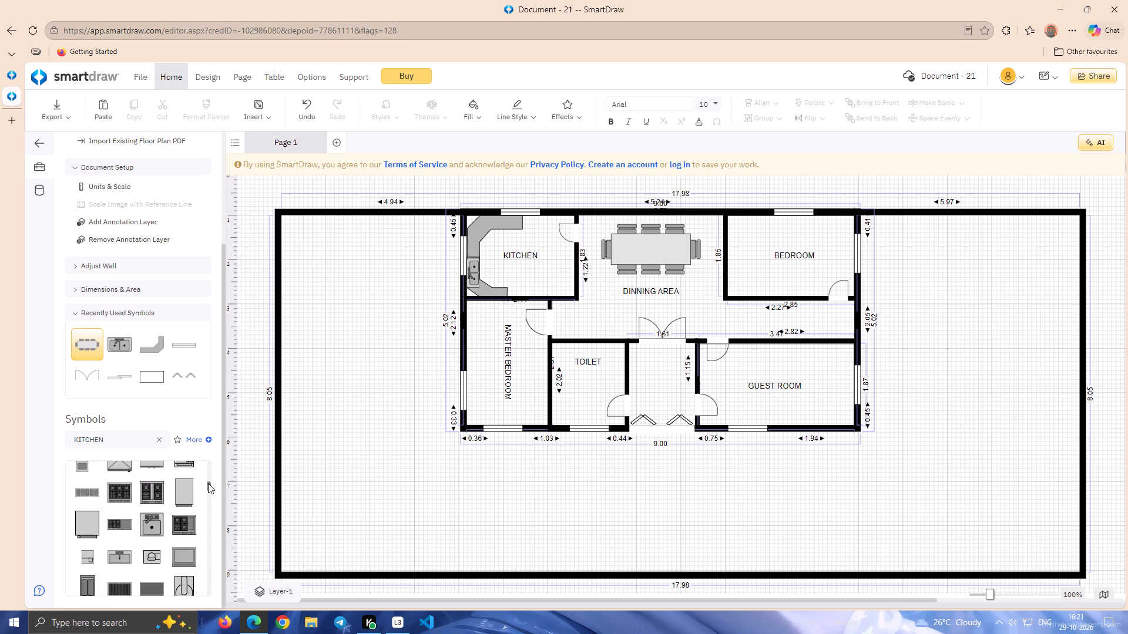
drag(208, 483, 208, 485)
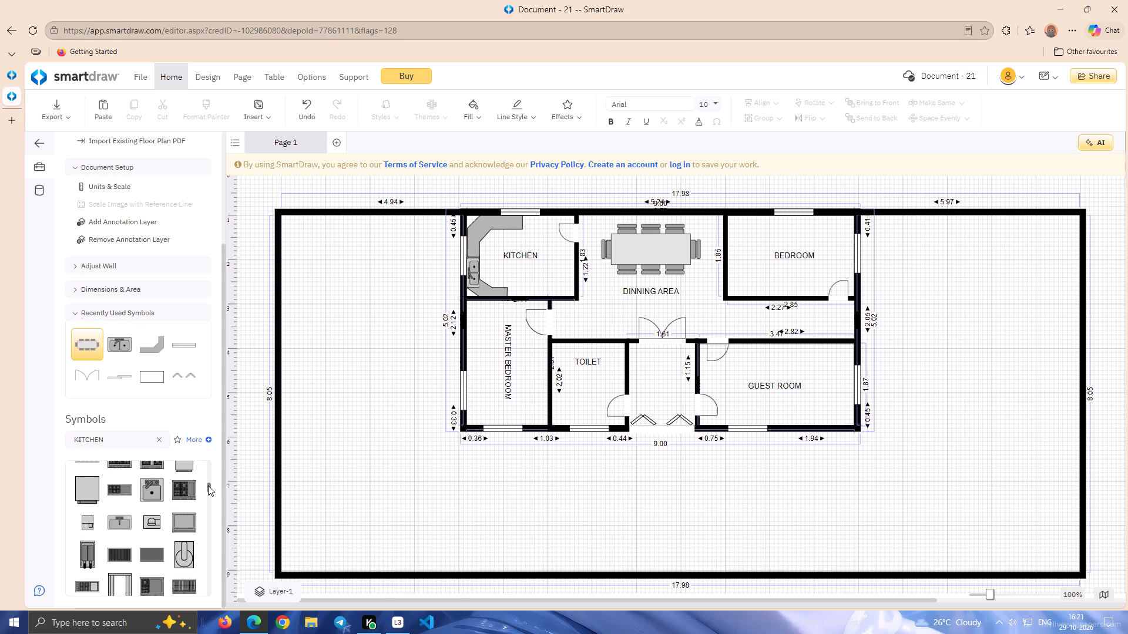
drag(208, 485, 209, 493)
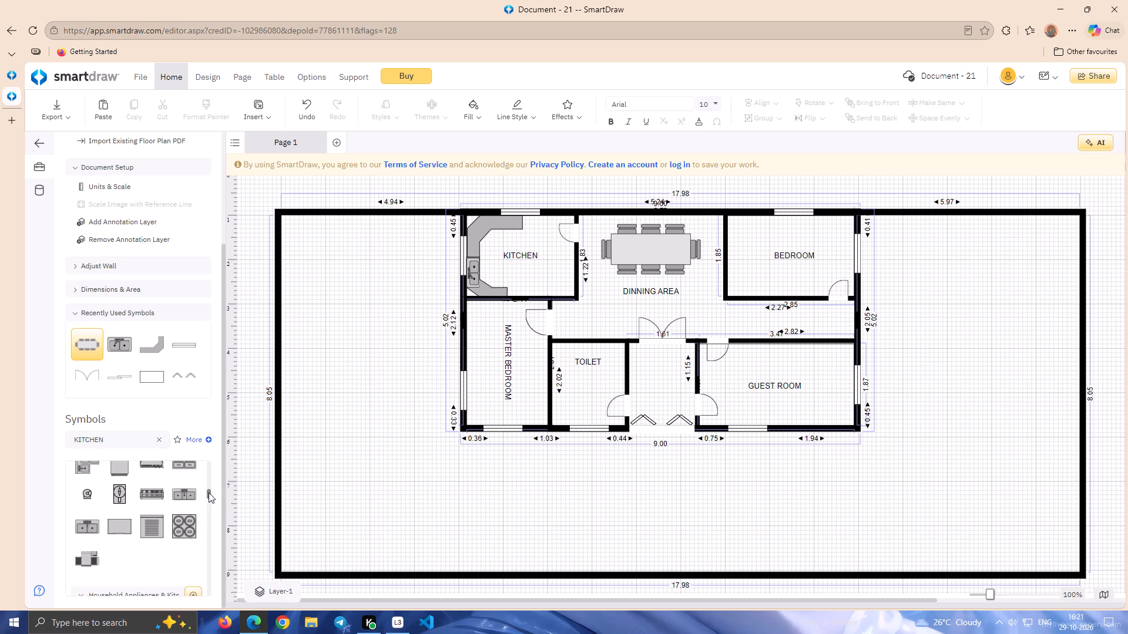
drag(209, 493, 209, 498)
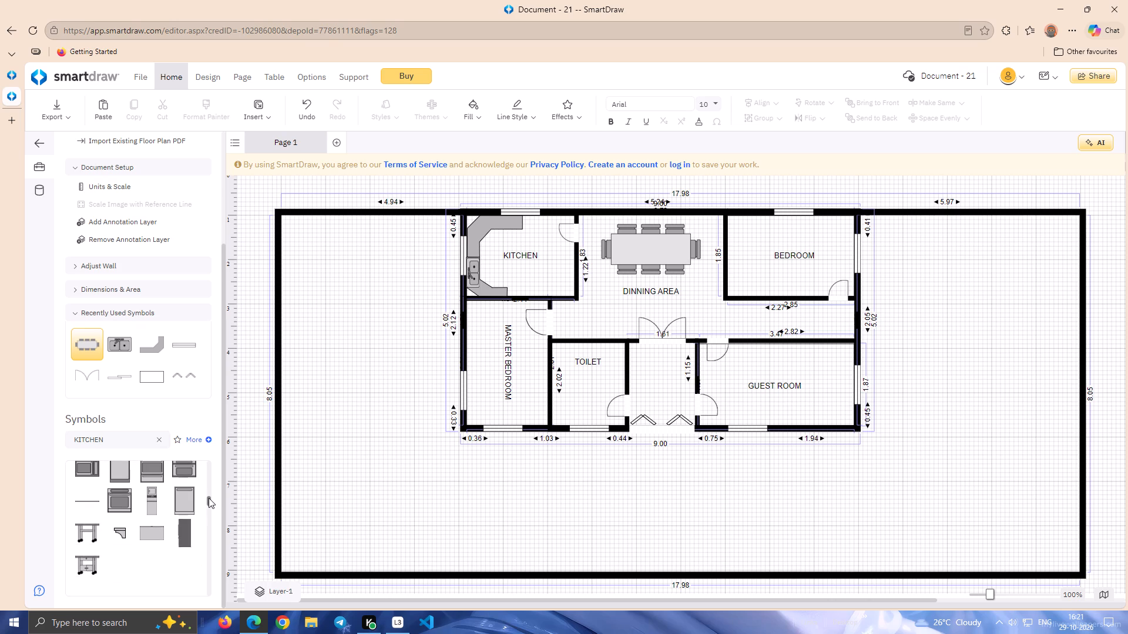
drag(209, 498, 209, 502)
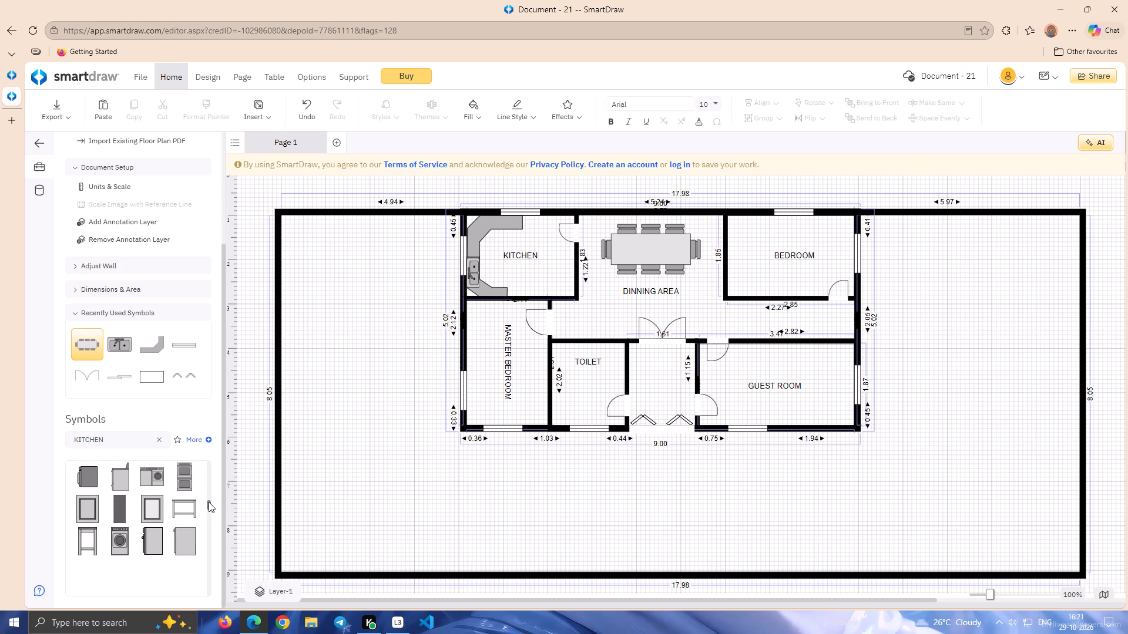
drag(209, 502, 209, 507)
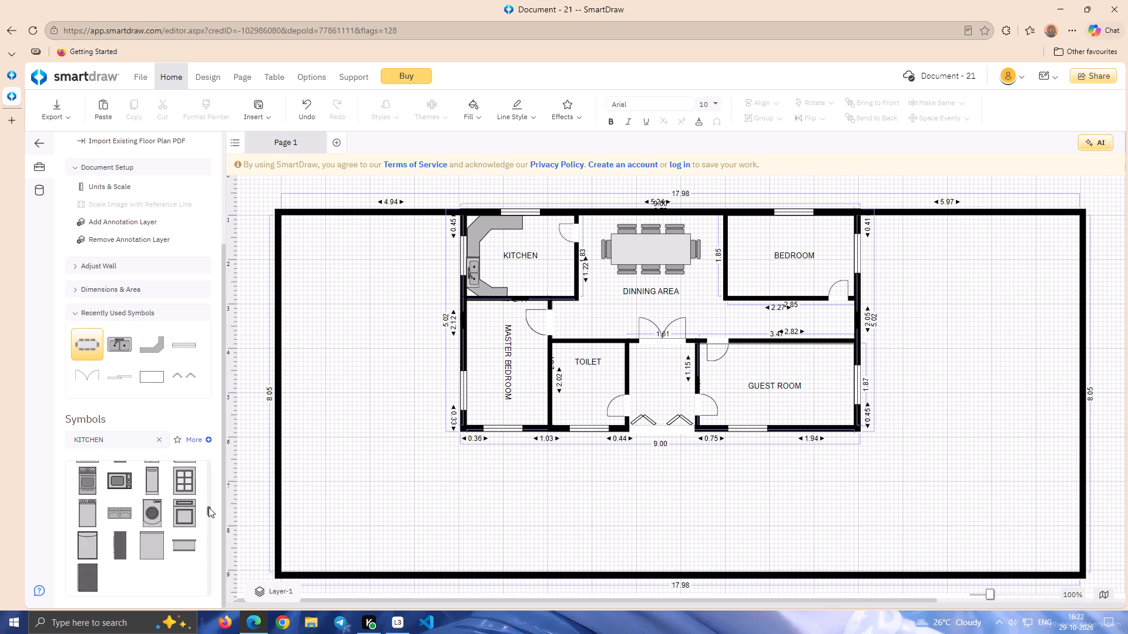
drag(209, 507, 209, 514)
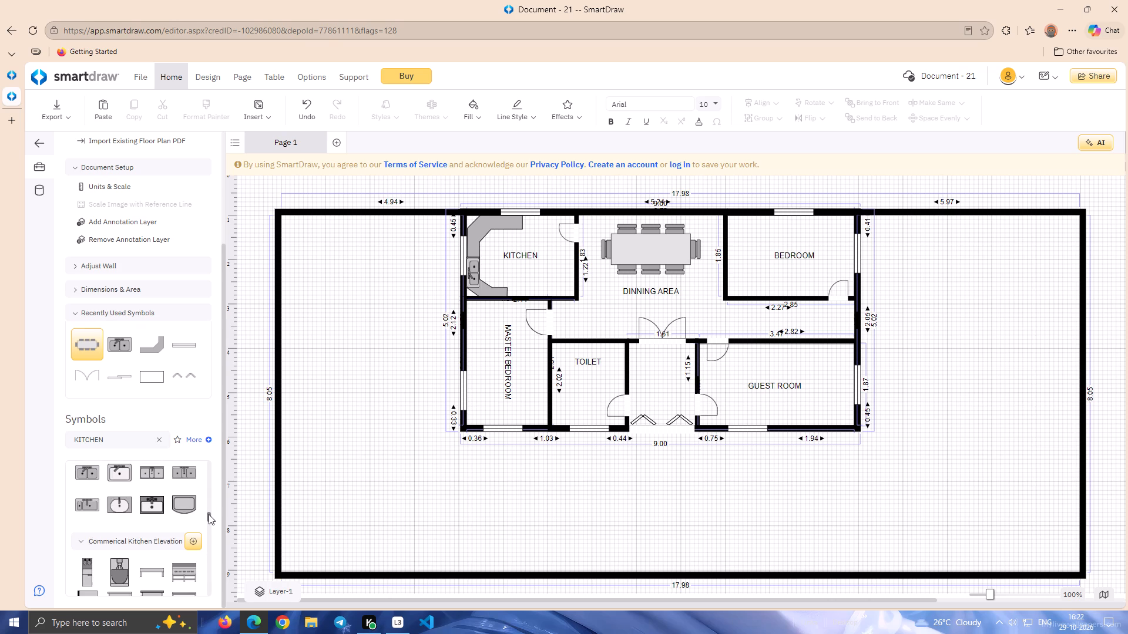
drag(209, 514, 209, 520)
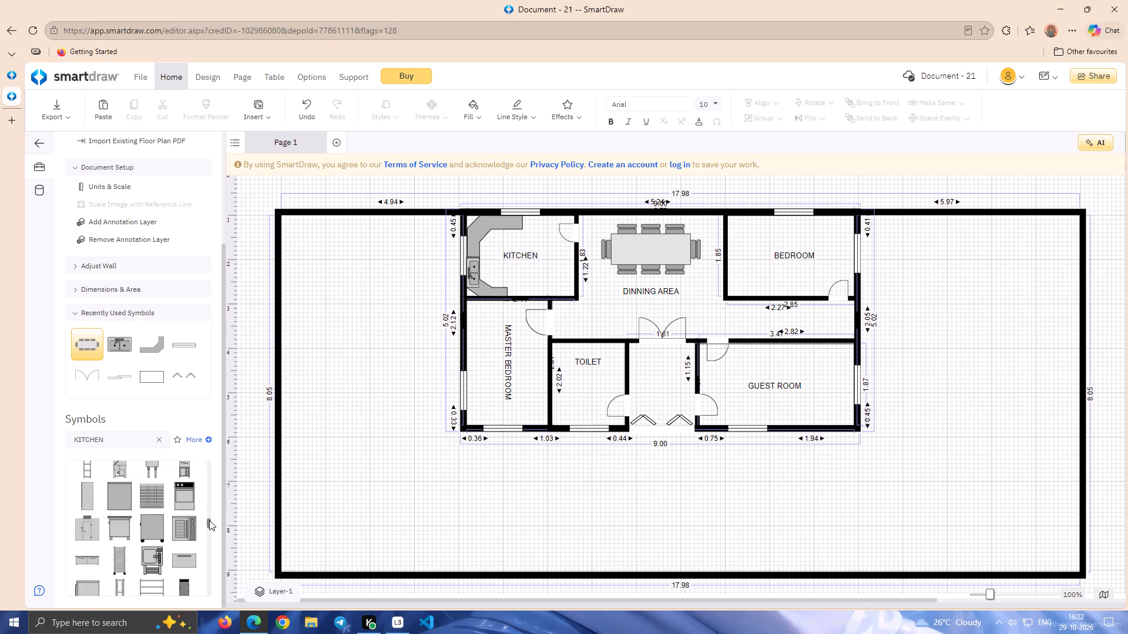
drag(209, 520, 211, 532)
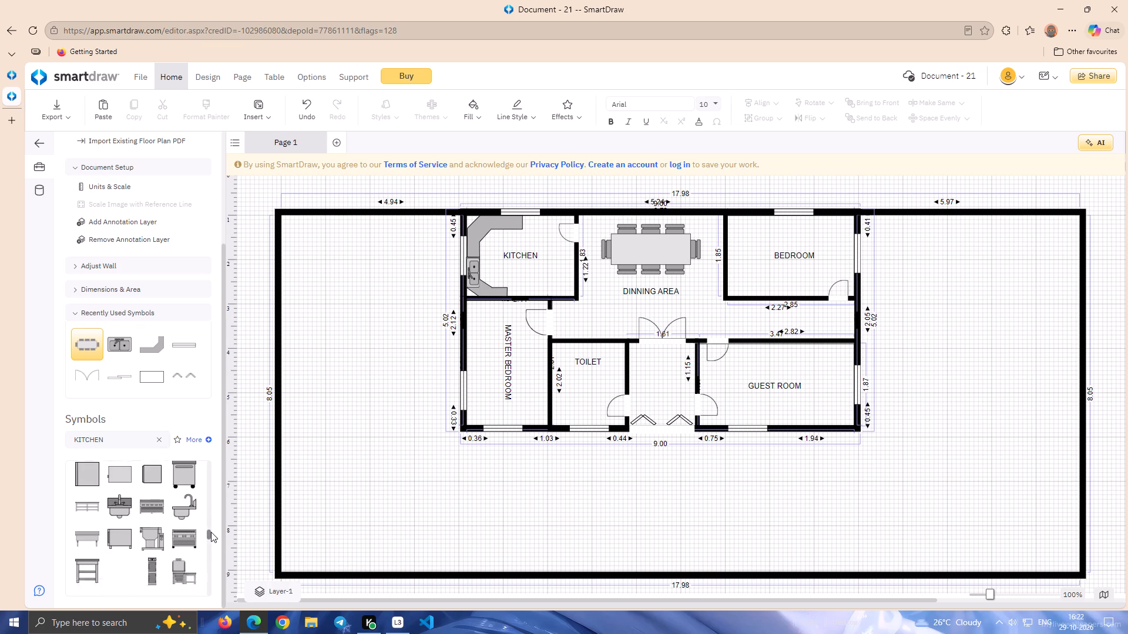
drag(211, 532, 211, 539)
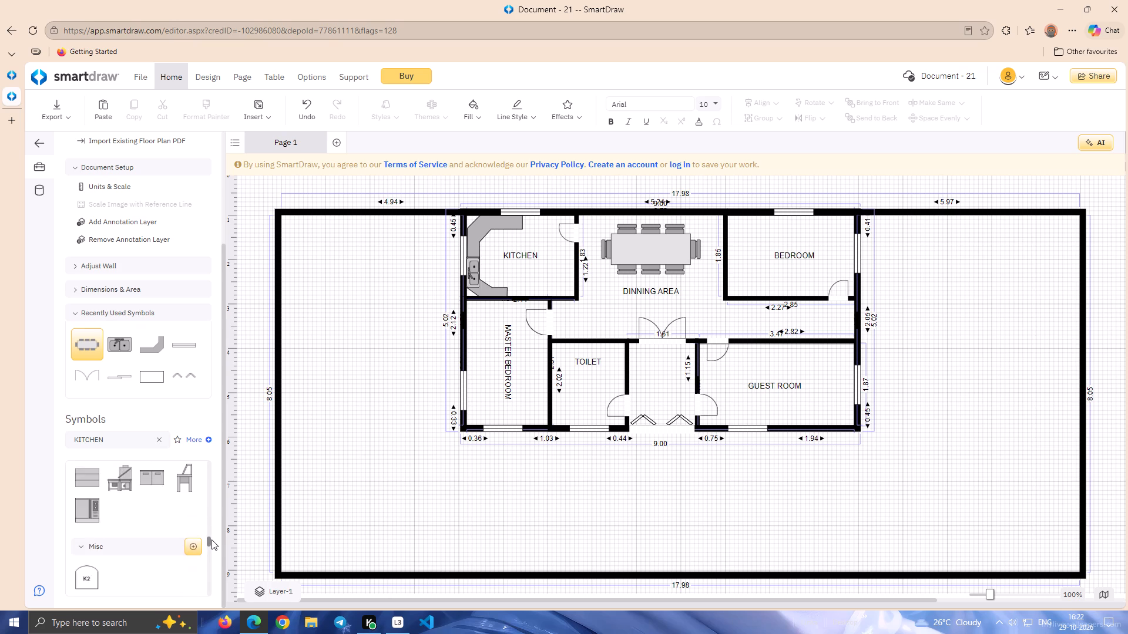
drag(211, 539, 211, 553)
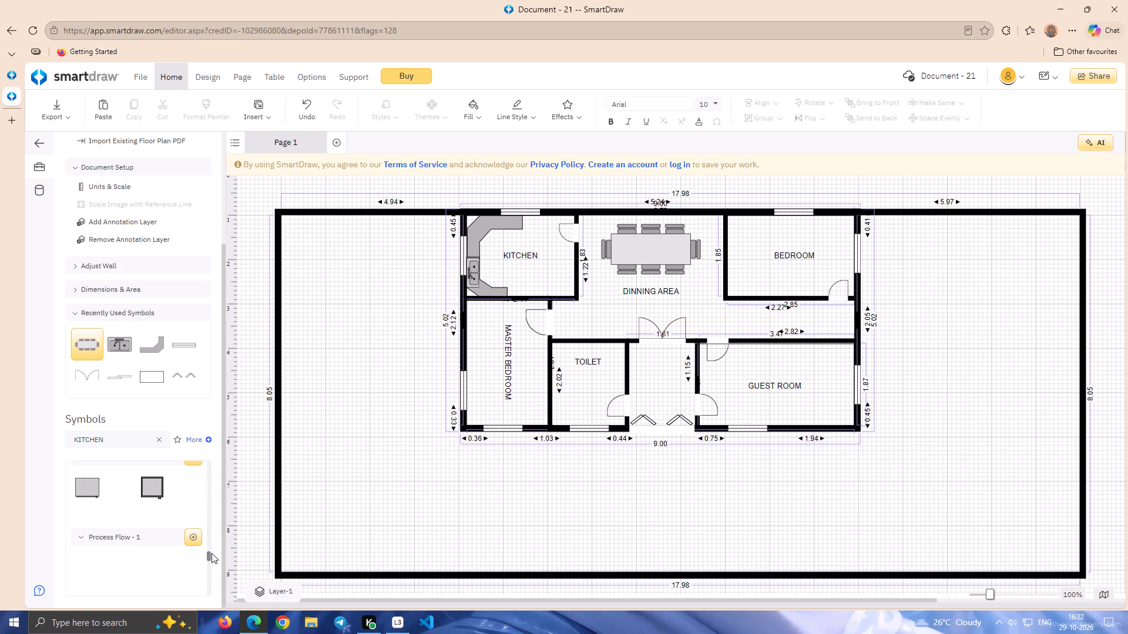
drag(211, 553, 211, 561)
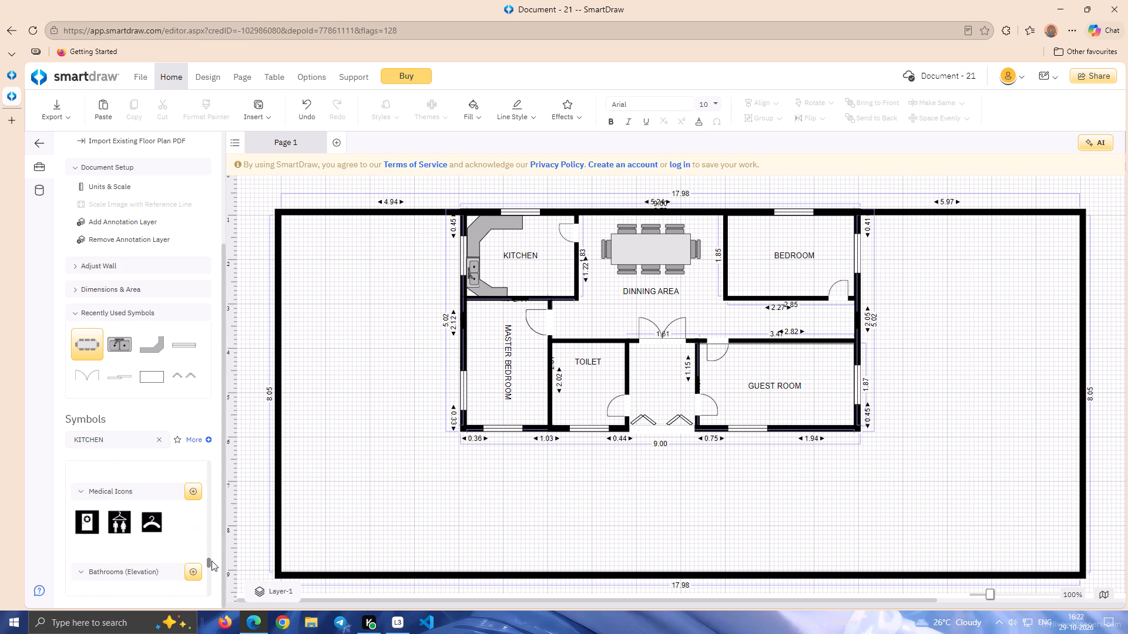
drag(211, 561, 211, 568)
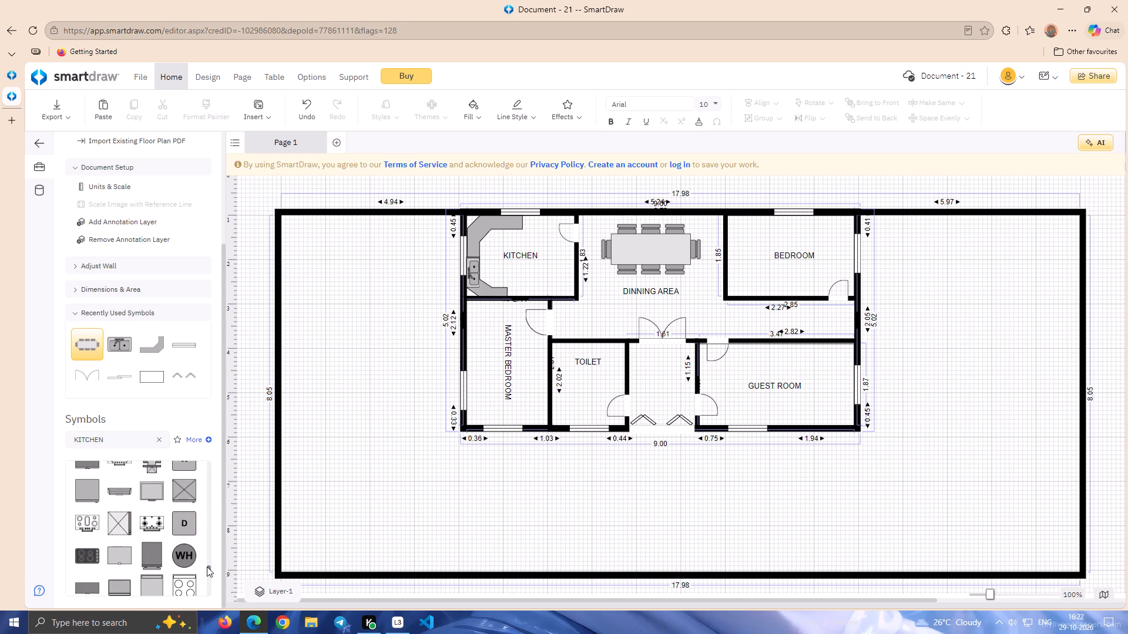
drag(210, 568, 210, 588)
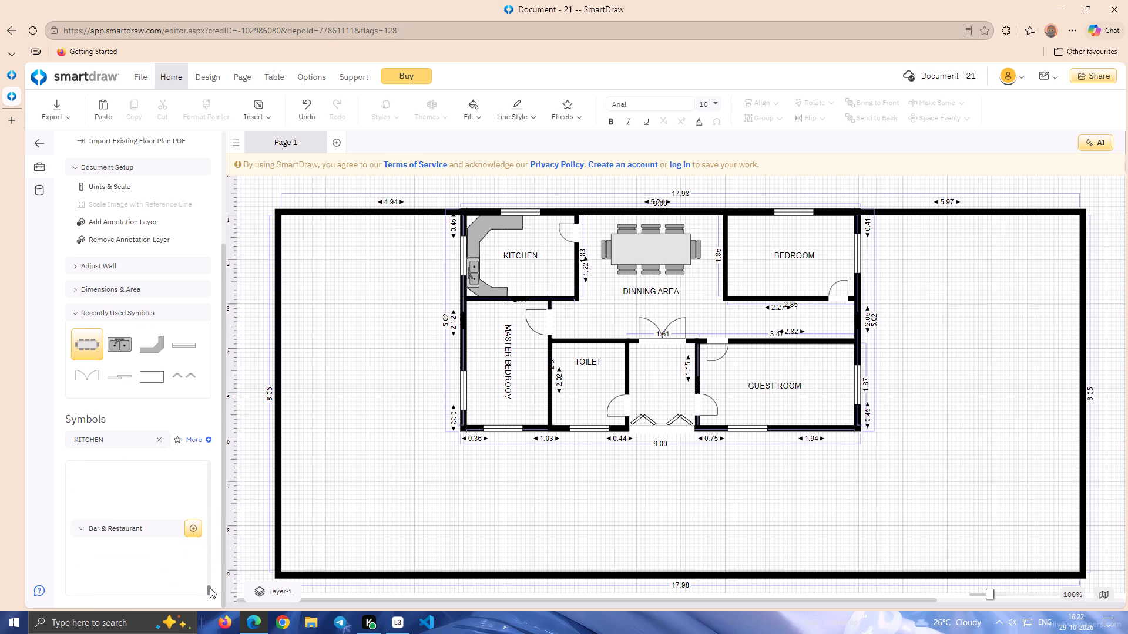
drag(210, 588, 209, 569)
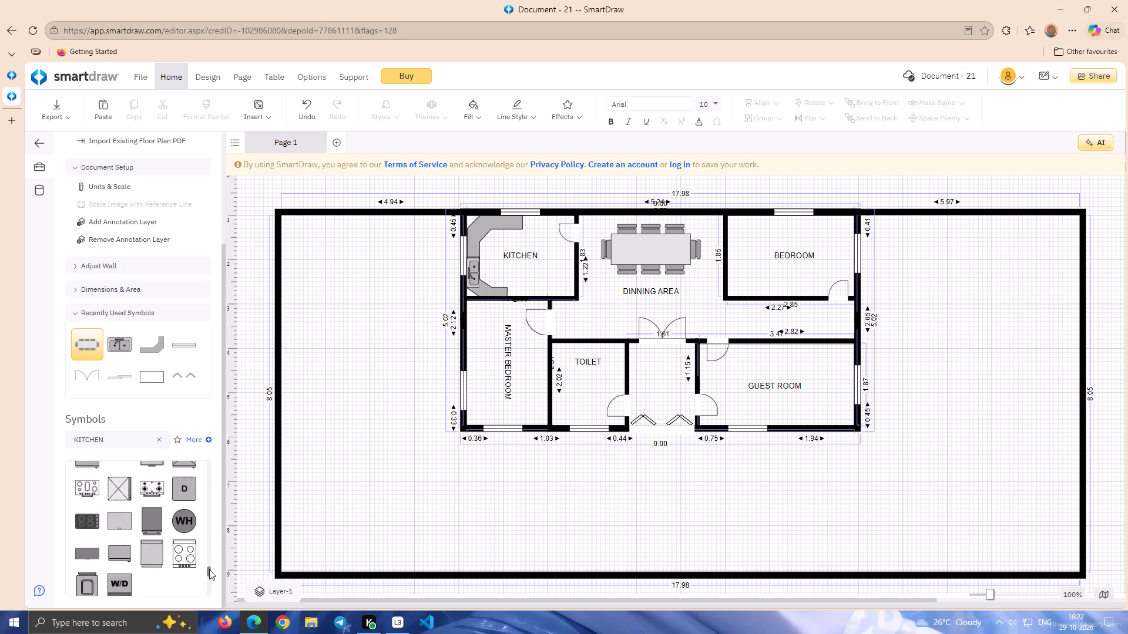
drag(209, 569, 209, 542)
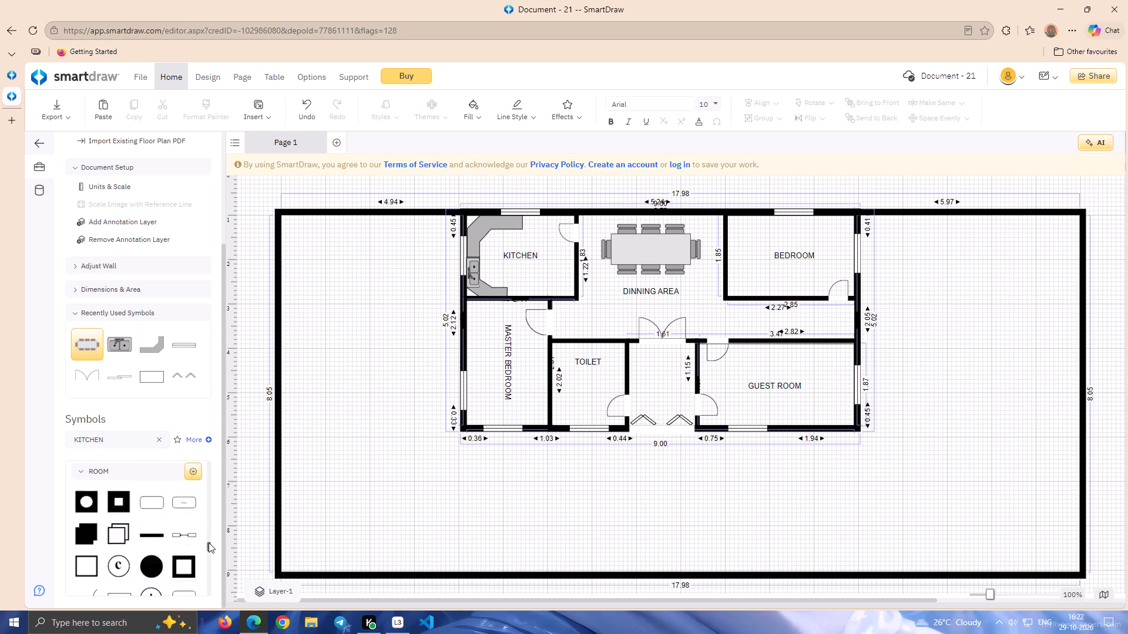
drag(209, 542, 209, 510)
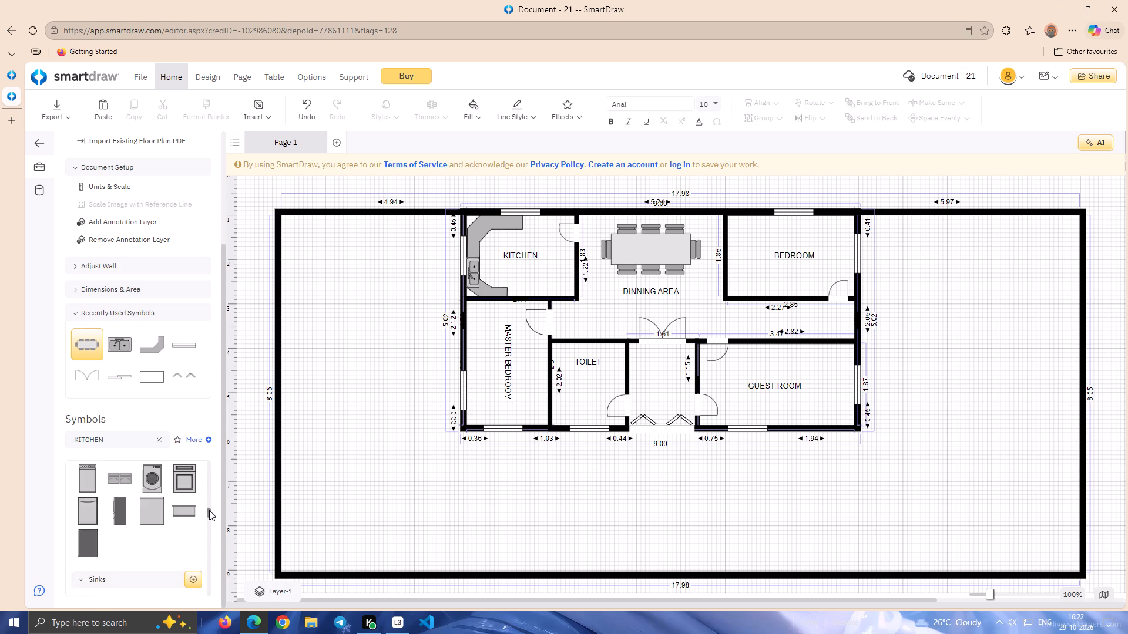
drag(209, 510, 212, 481)
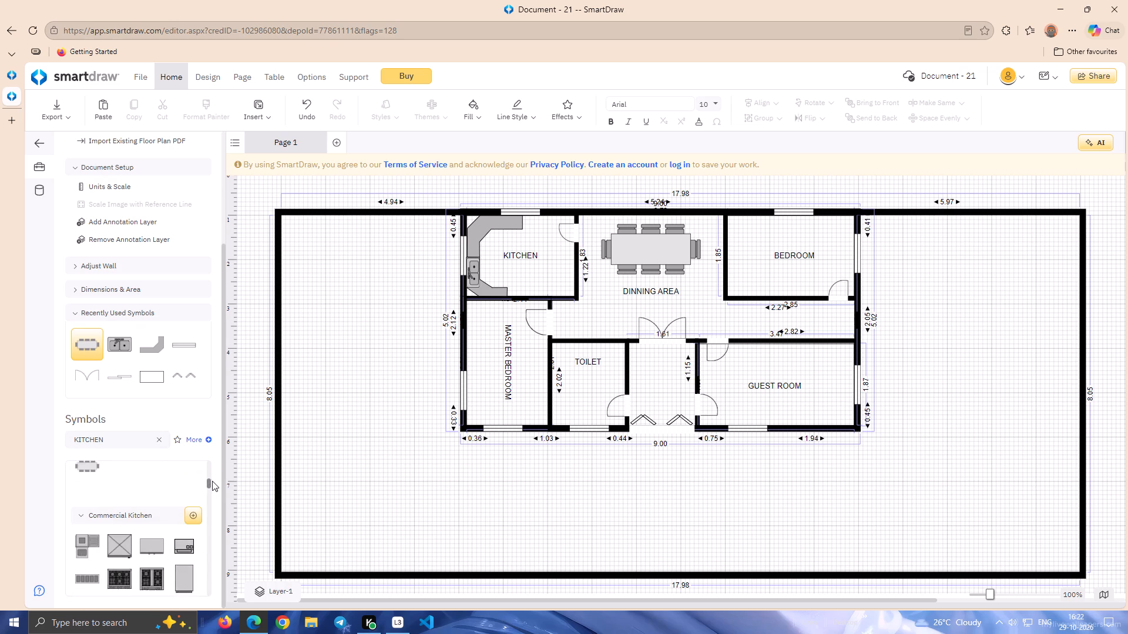
drag(212, 481, 214, 477)
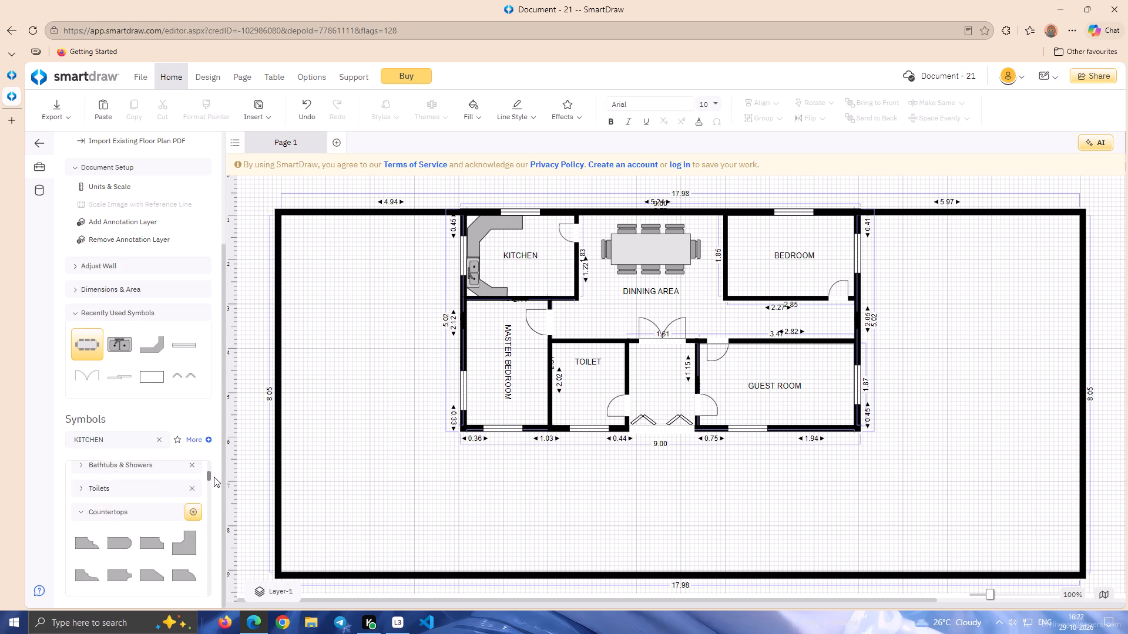
Insert the Range - 6 Burners with Griddle symbol outside the house and scale it down to about 1.29 wide by 0.56 high.
drag(214, 477, 217, 484)
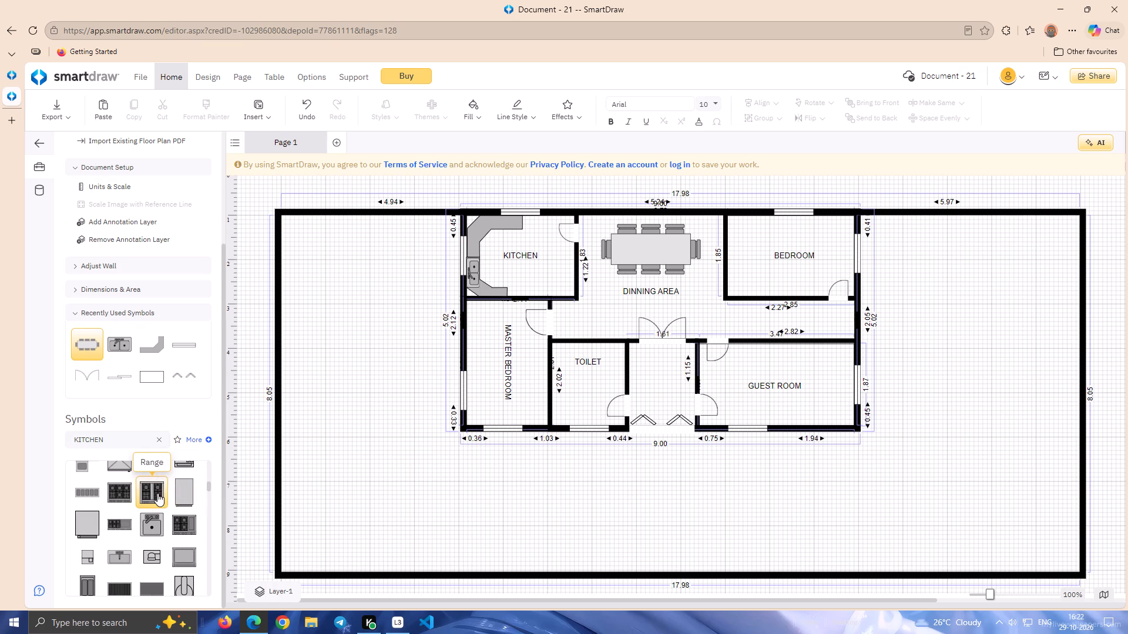
double_click(115, 529)
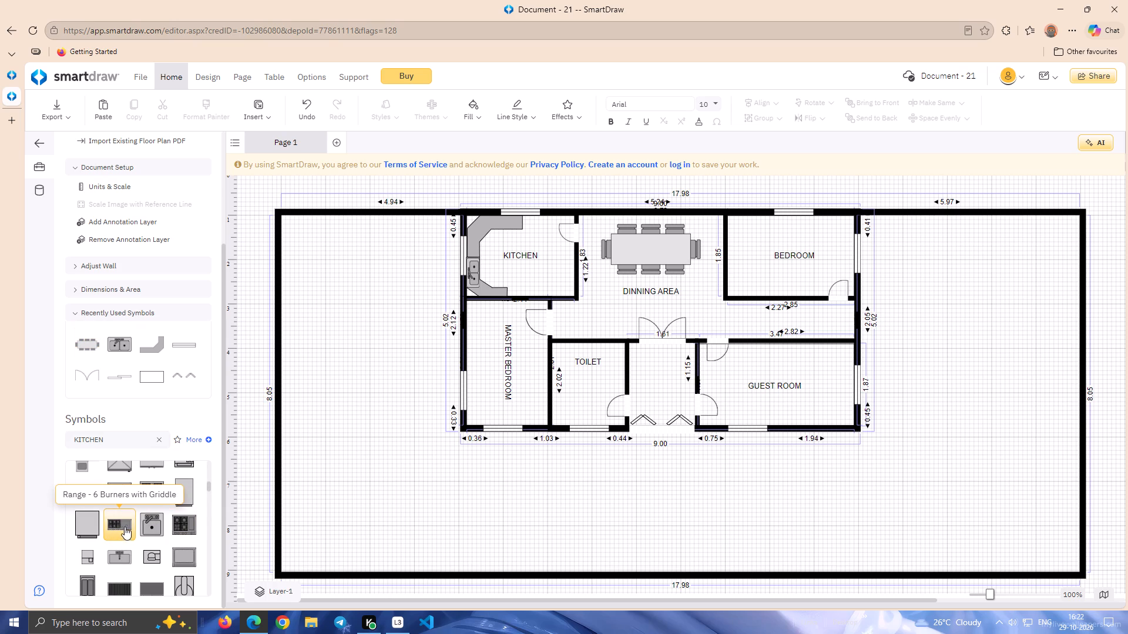
double_click(120, 524)
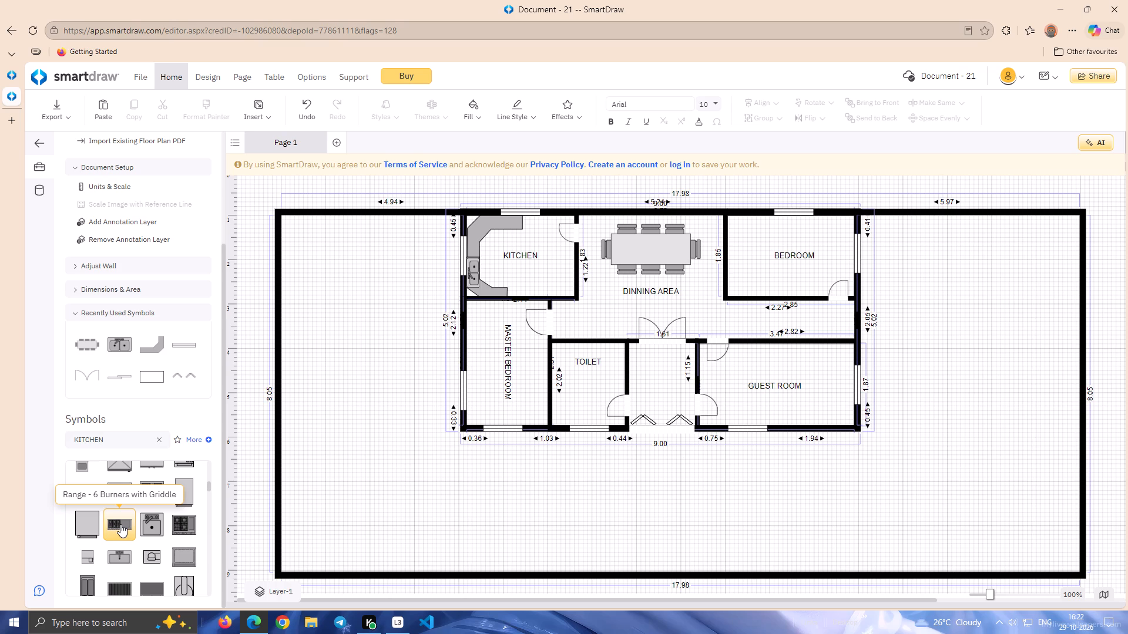
click(119, 521)
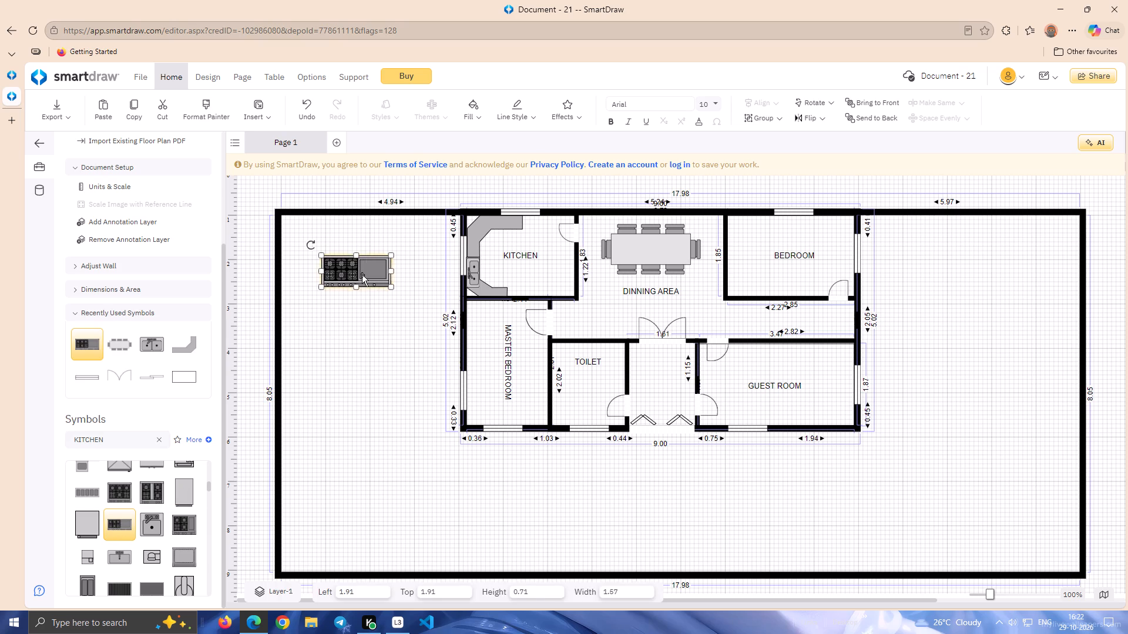
drag(362, 275, 362, 301)
drag(390, 282, 384, 285)
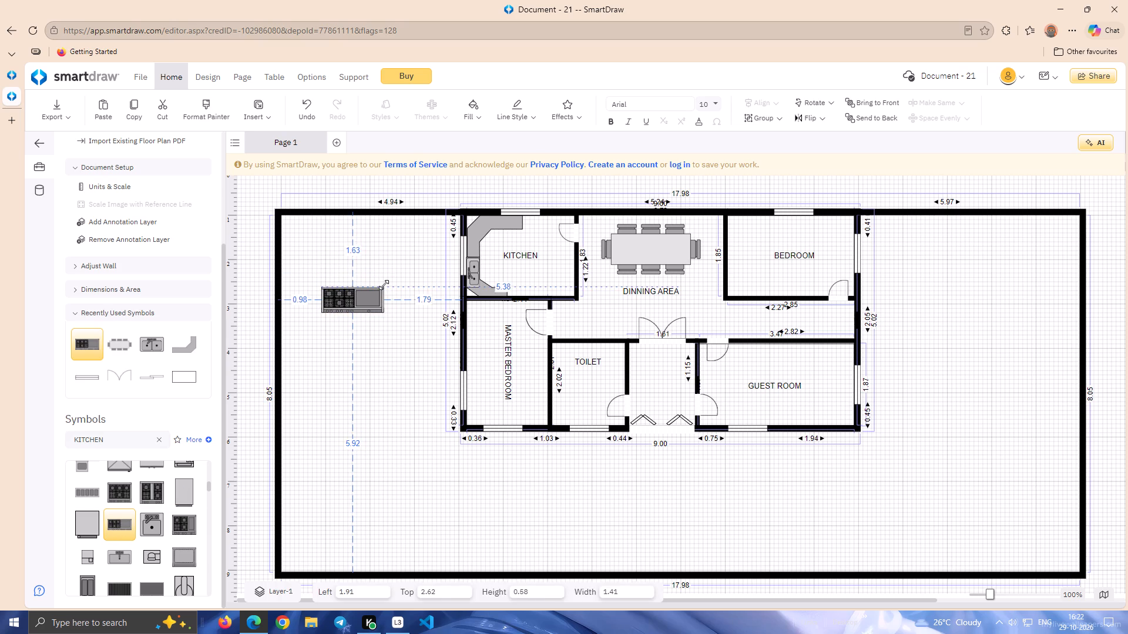
drag(384, 285, 380, 286)
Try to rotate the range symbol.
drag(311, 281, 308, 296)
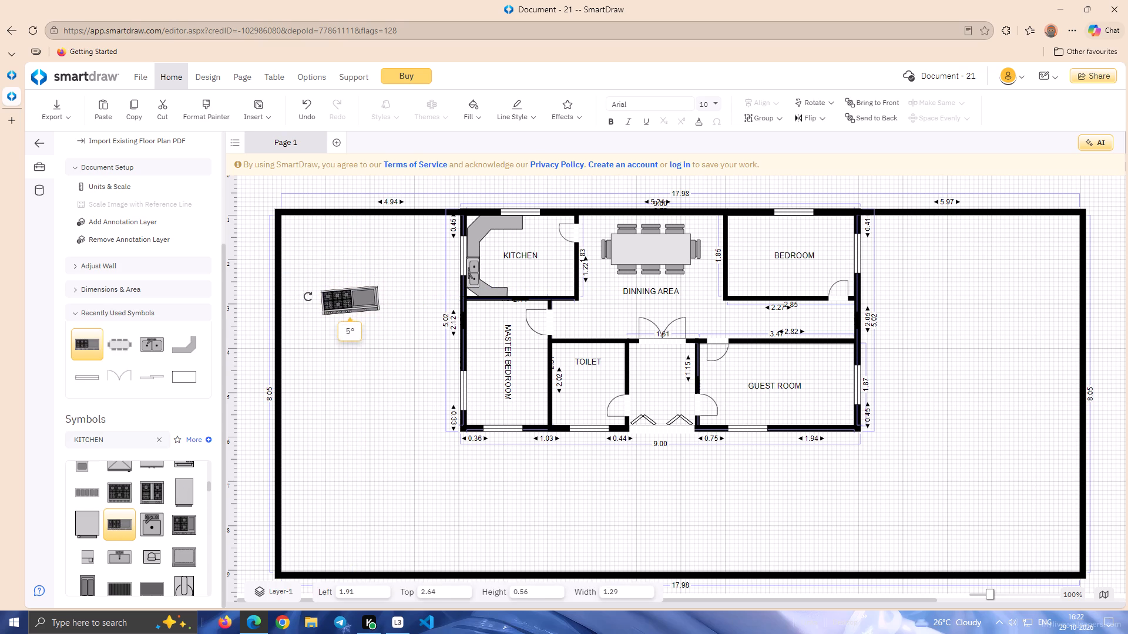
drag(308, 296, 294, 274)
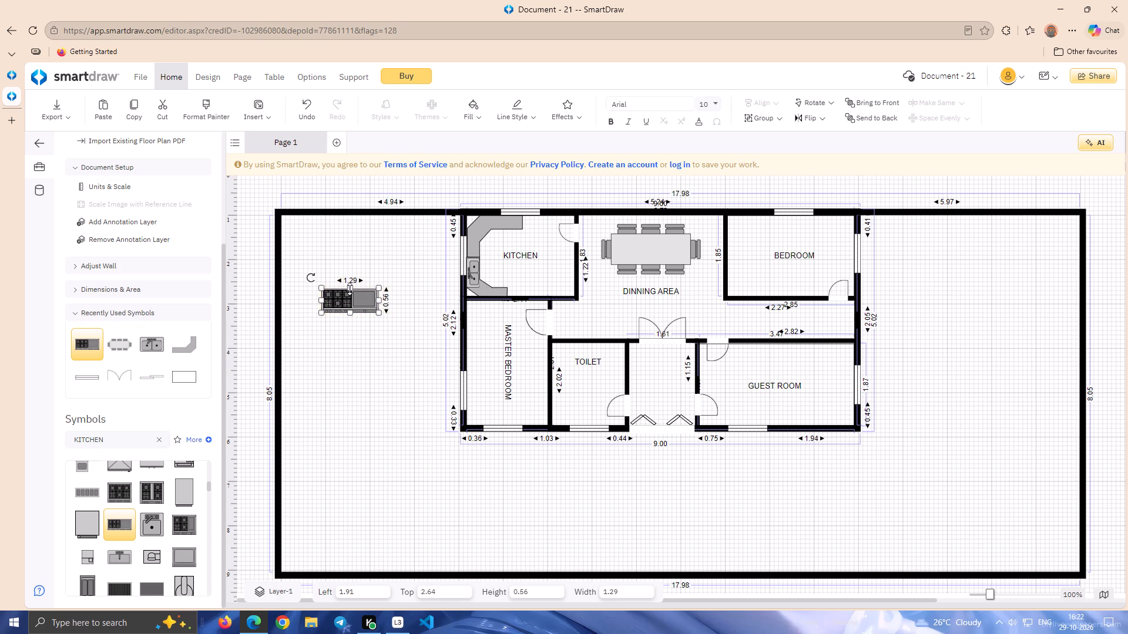
Reduce the range symbol to about 0.33 high and 1.13 wide.
drag(350, 289, 350, 297)
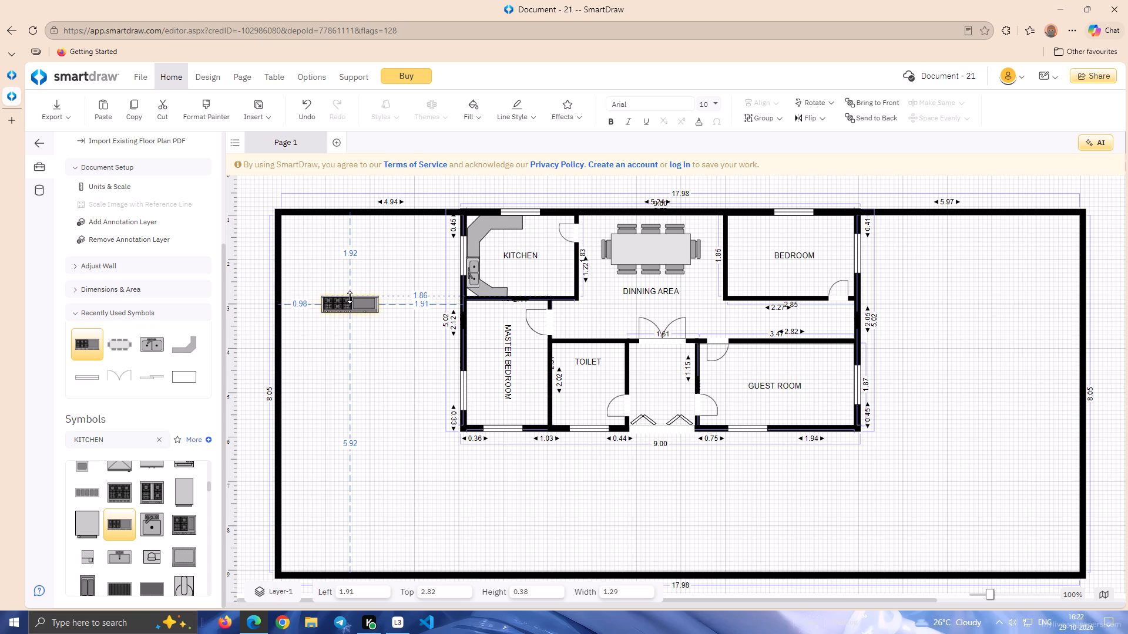
drag(350, 297, 350, 301)
click(349, 312)
drag(348, 308, 348, 315)
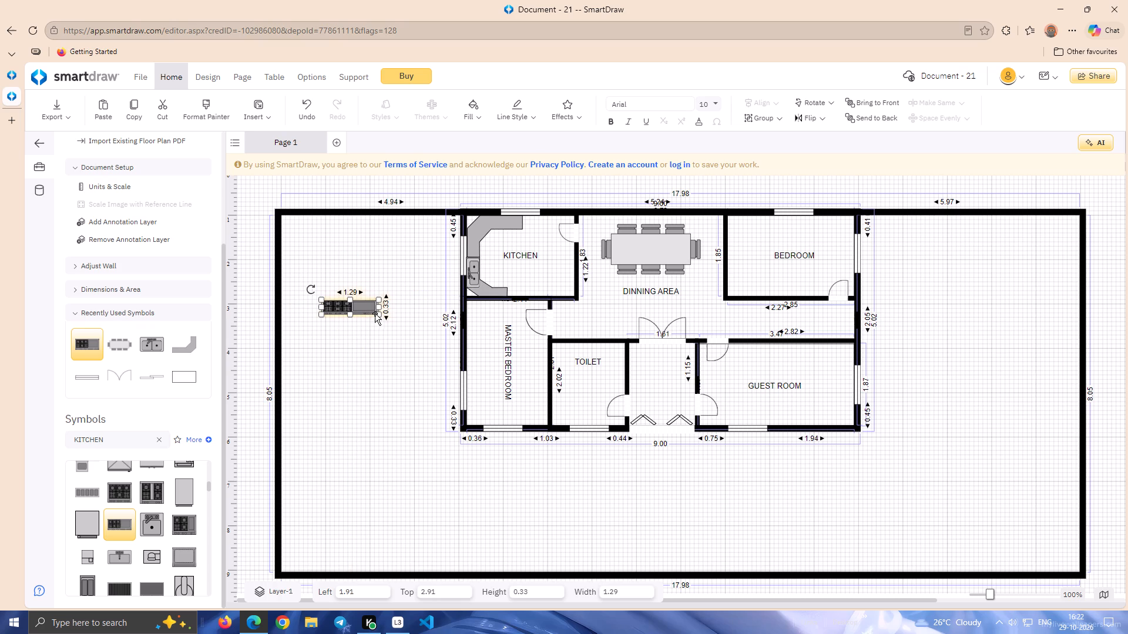
click(377, 314)
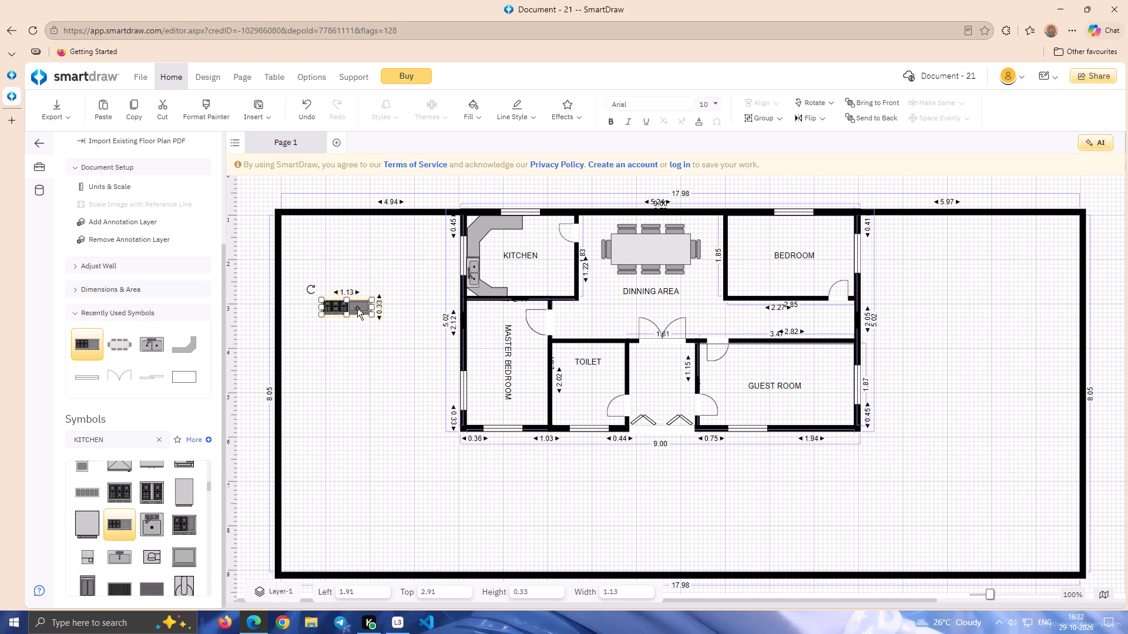
Place the range on the countertop along the kitchen's top wall and narrow it slightly from its left edge to fit.
drag(357, 308, 510, 224)
click(439, 257)
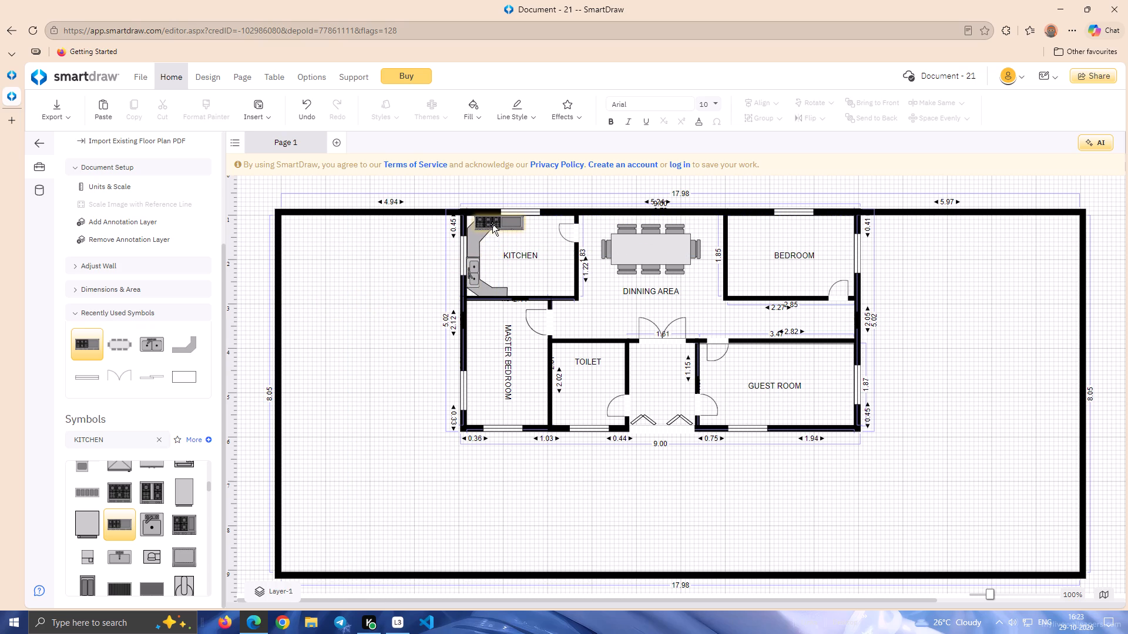
click(492, 224)
drag(473, 222, 476, 222)
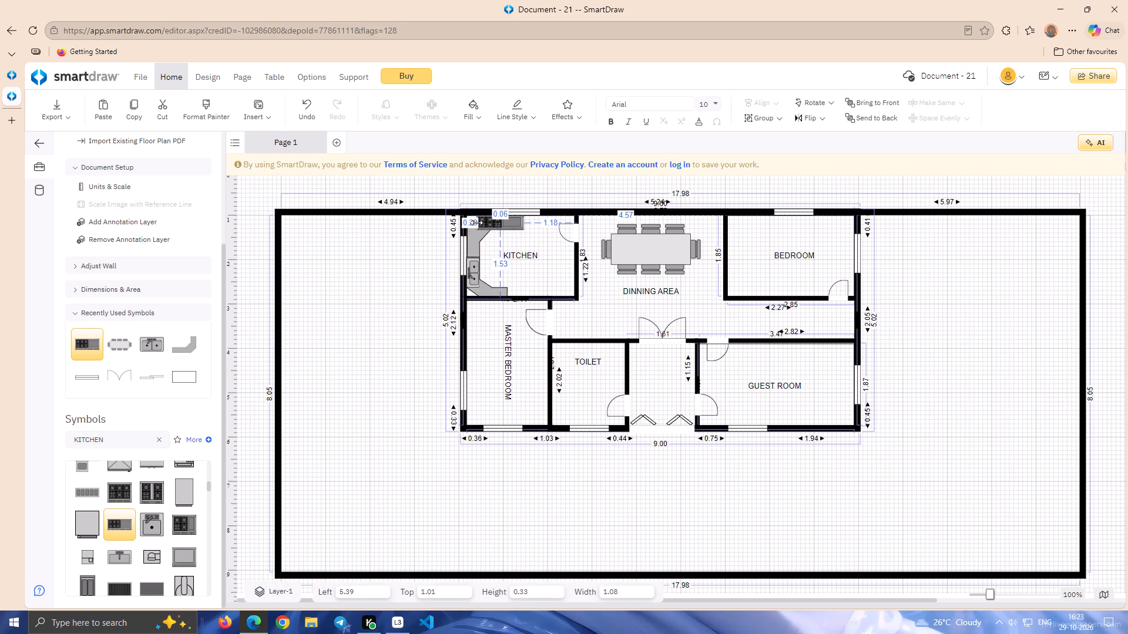
drag(476, 222, 478, 222)
click(345, 281)
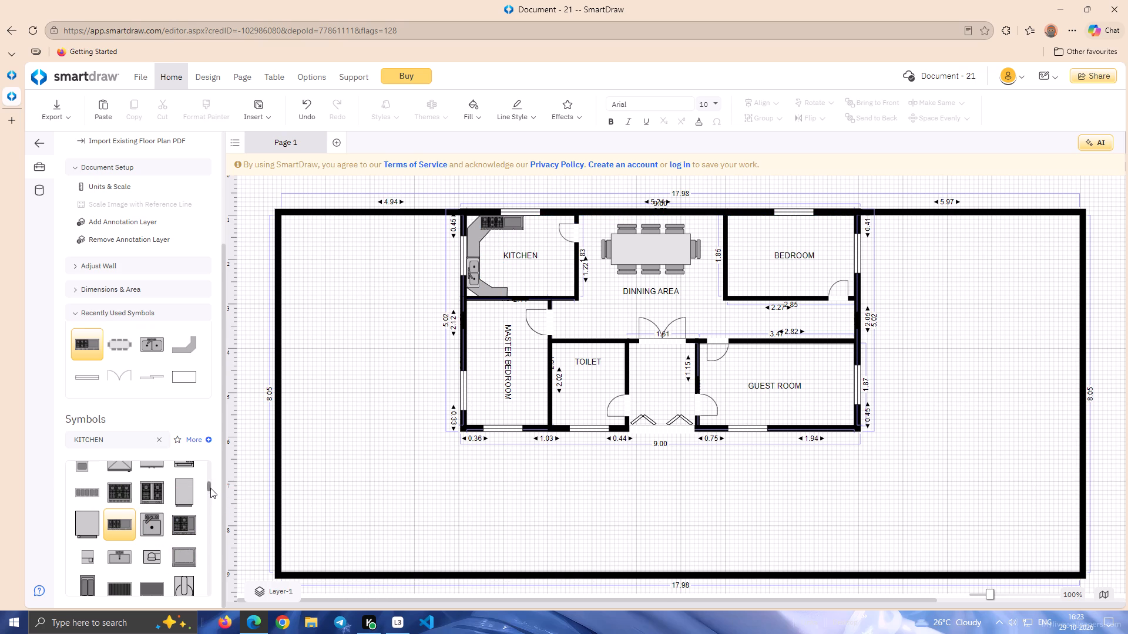
Insert the Storage Rack symbol outside the house and reduce its height to about 0.15.
drag(210, 485, 210, 493)
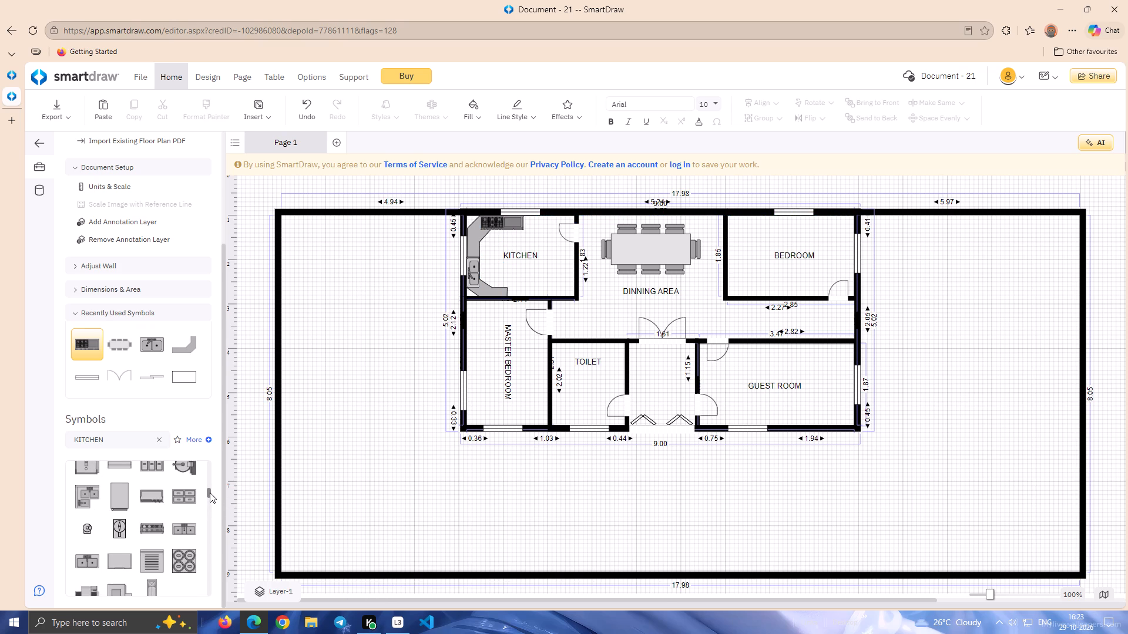
drag(210, 493, 211, 491)
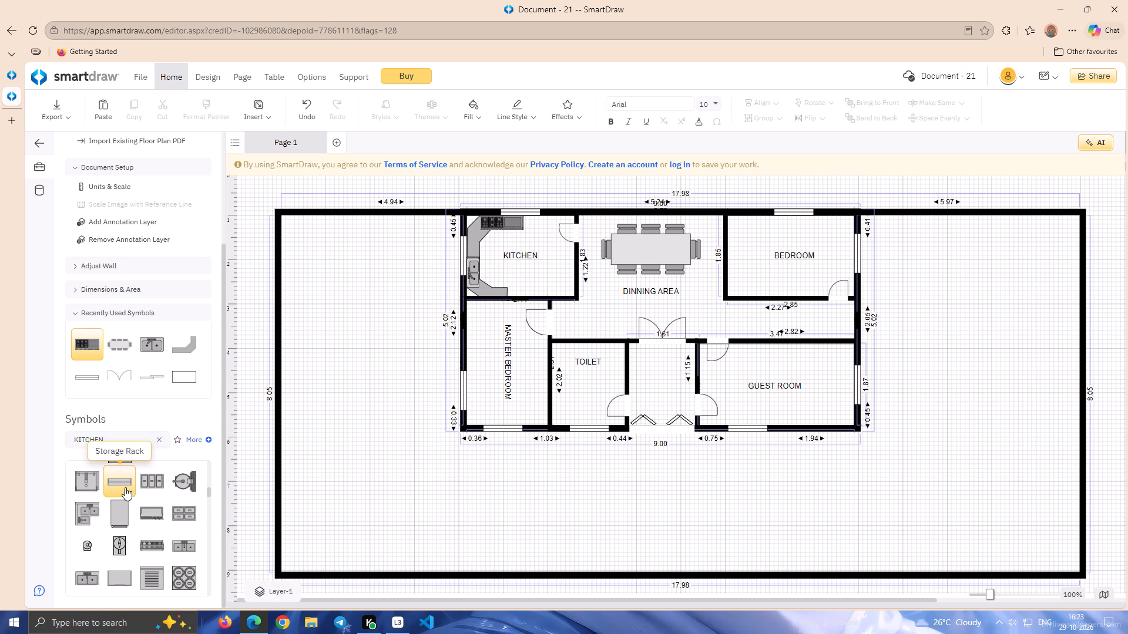
drag(117, 482, 454, 251)
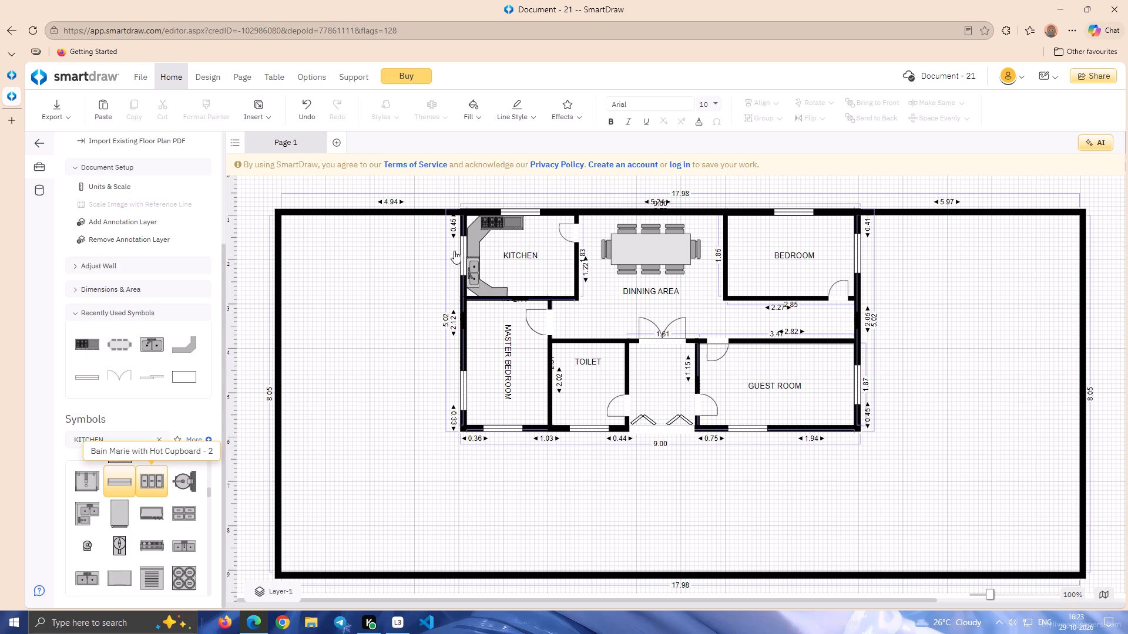
drag(454, 251, 456, 249)
double_click(121, 487)
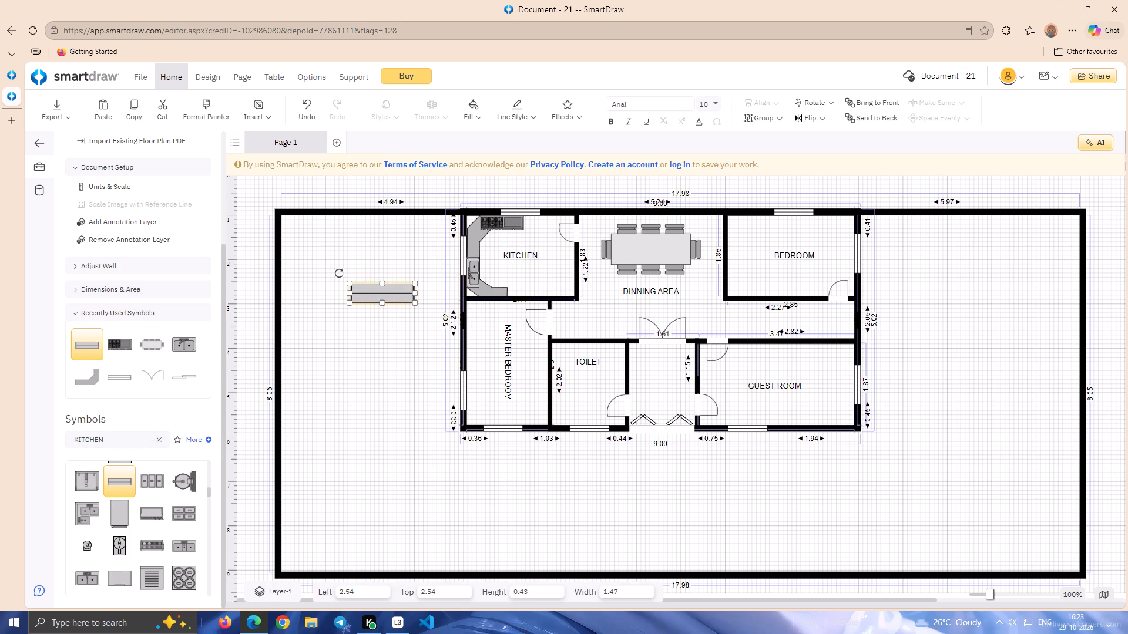
drag(382, 284, 378, 294)
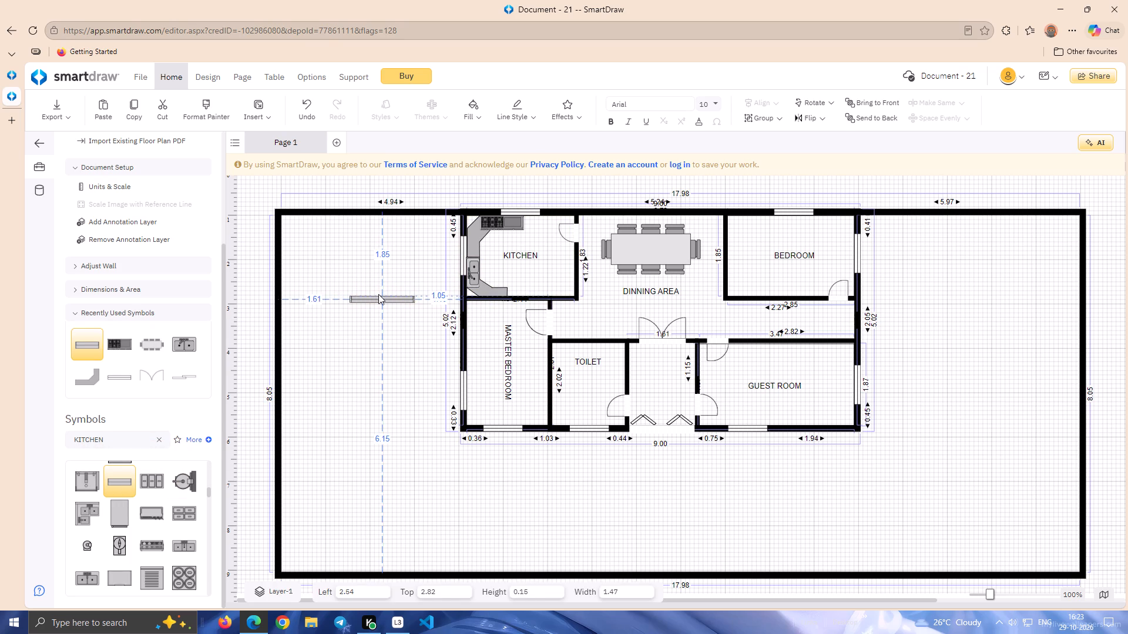
Place the storage rack on the kitchen's top wall, over the window.
drag(395, 301, 571, 217)
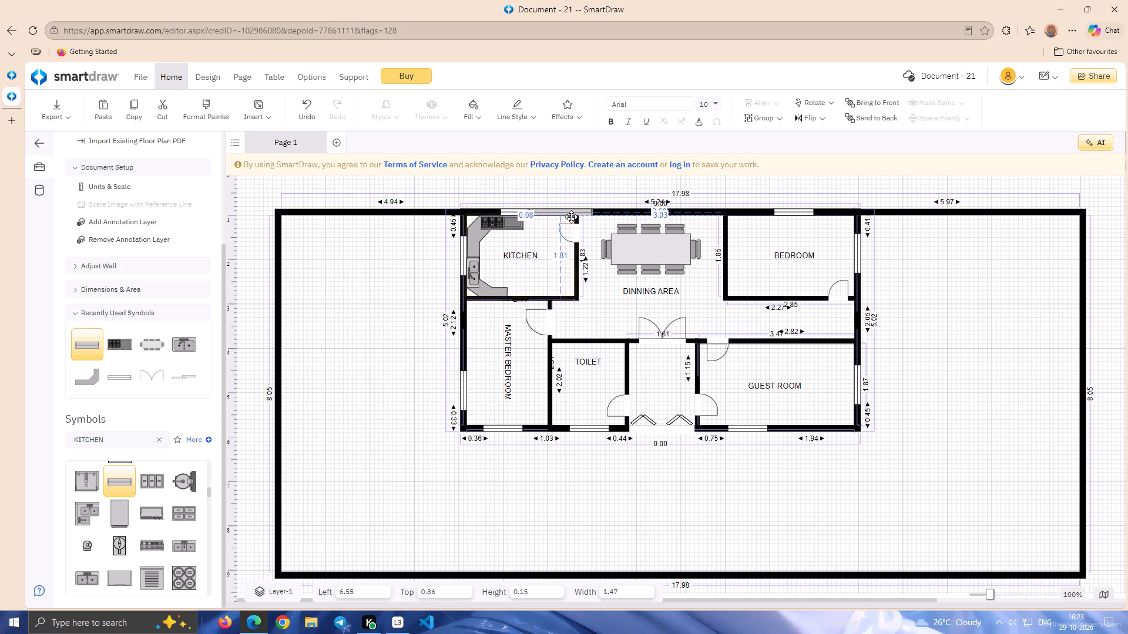
drag(571, 217, 528, 214)
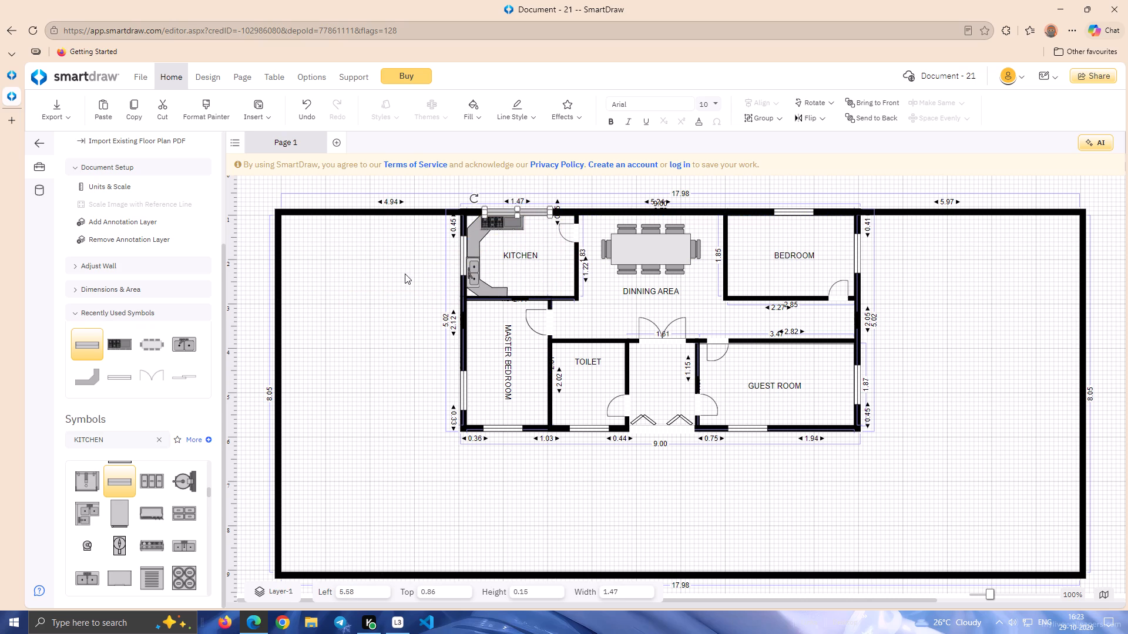
click(405, 274)
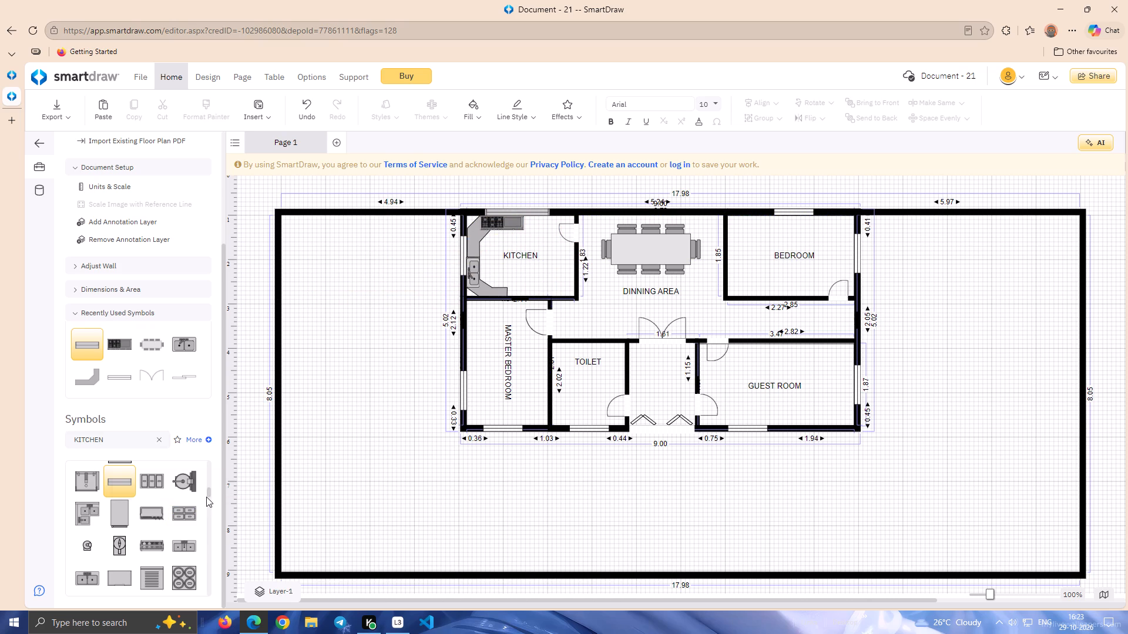
Look through the remaining KITCHEN symbol results for more fittings, clear the search and collapse the Countertops category.
drag(207, 493, 207, 500)
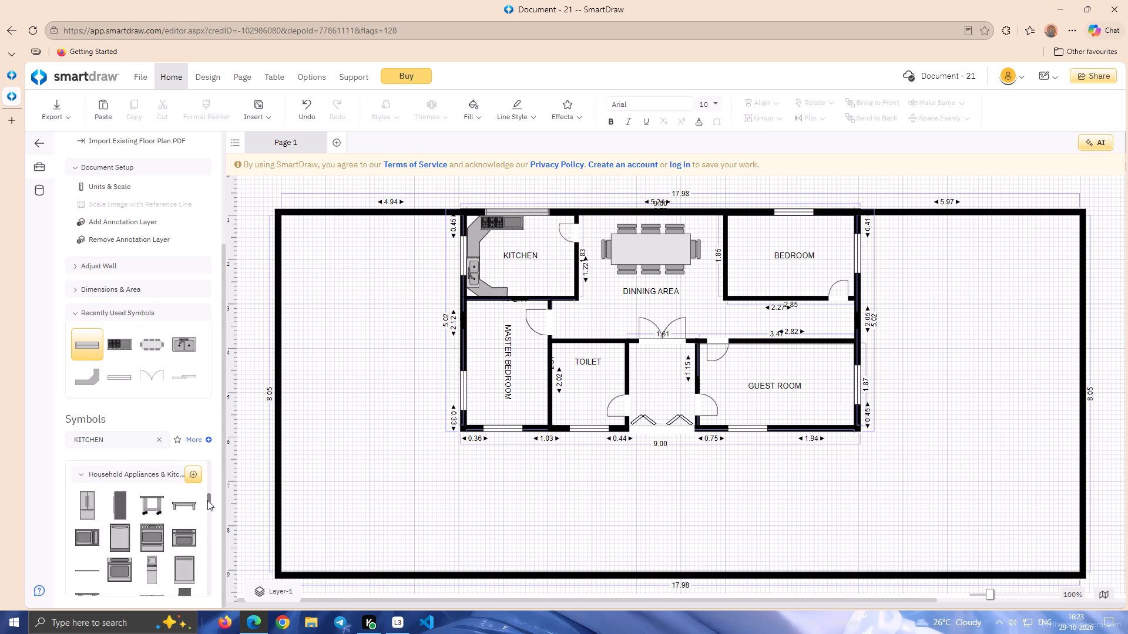
drag(207, 500, 207, 520)
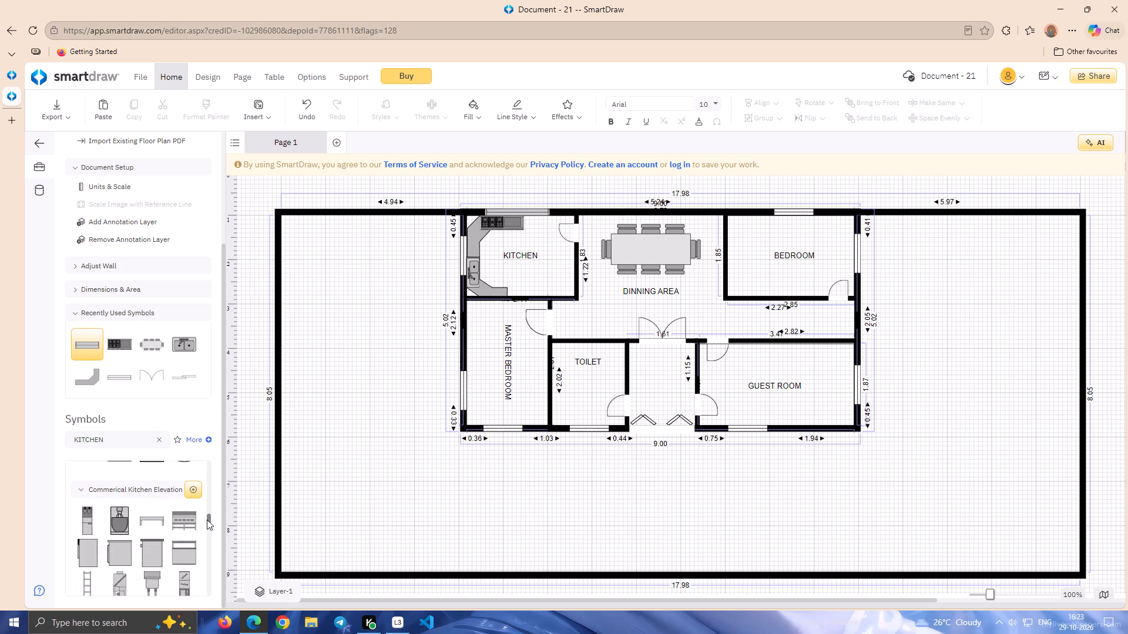
drag(207, 520, 206, 528)
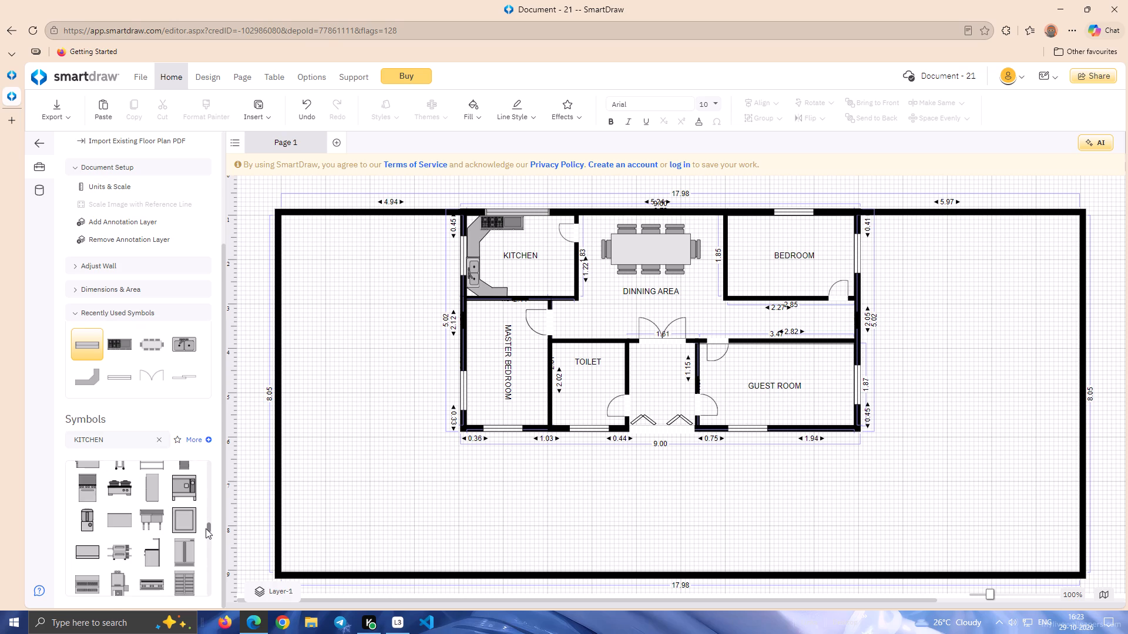
drag(206, 528, 204, 531)
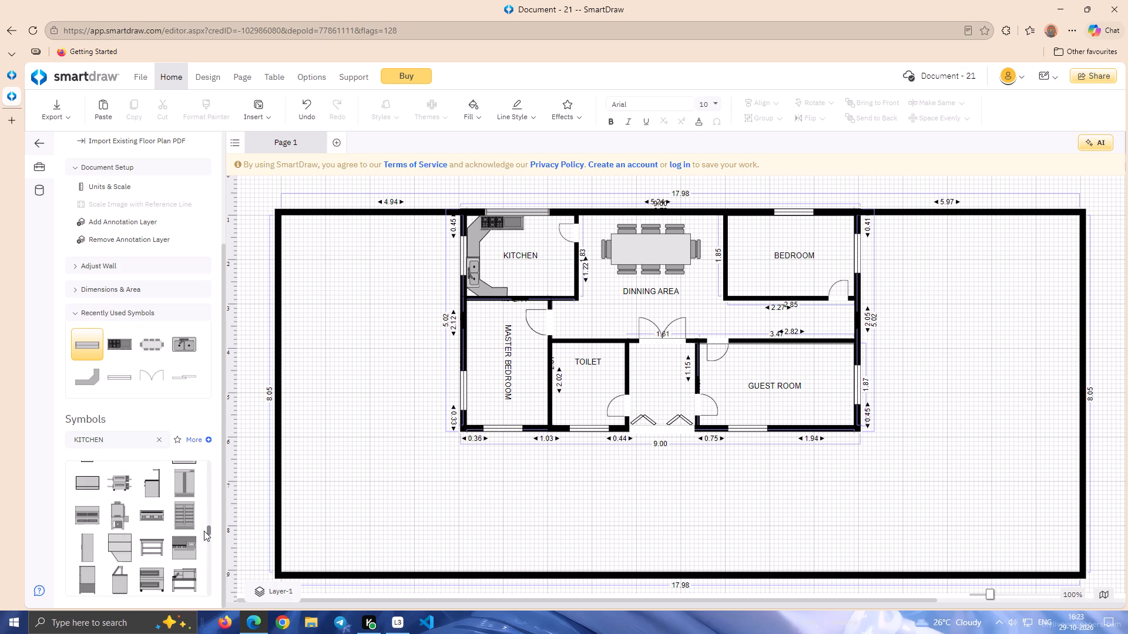
drag(204, 531, 217, 375)
click(164, 441)
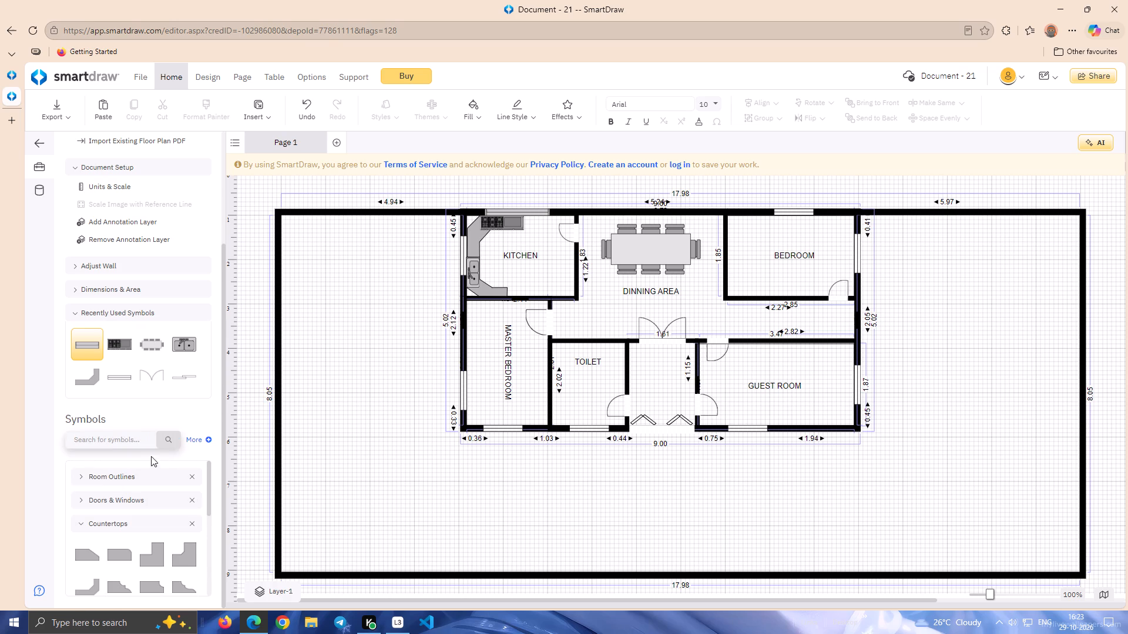
click(193, 417)
click(83, 521)
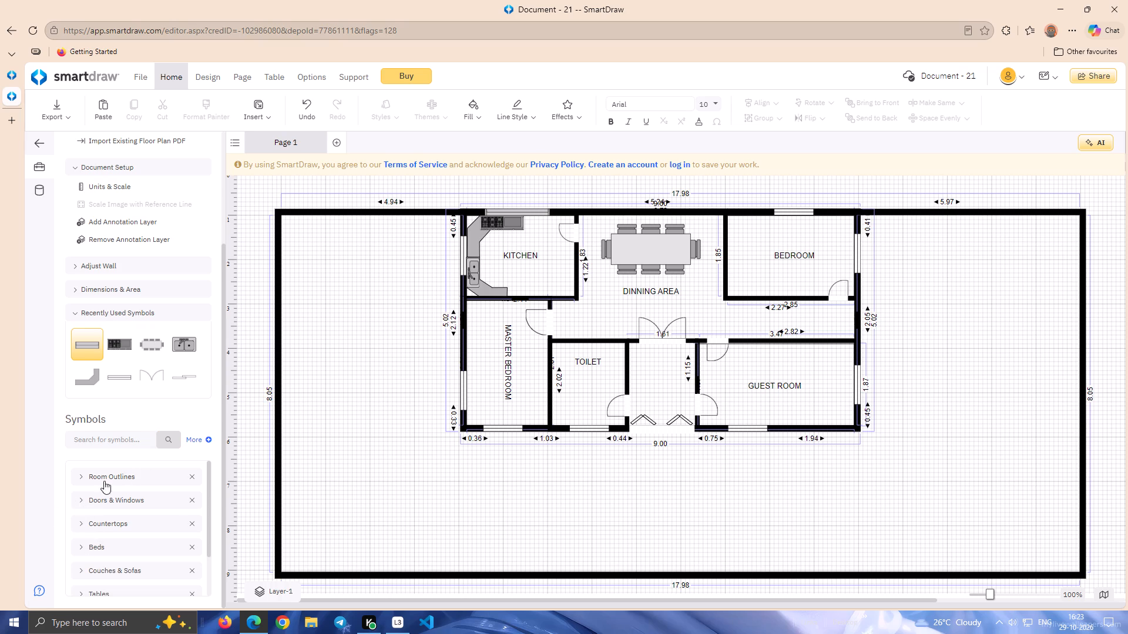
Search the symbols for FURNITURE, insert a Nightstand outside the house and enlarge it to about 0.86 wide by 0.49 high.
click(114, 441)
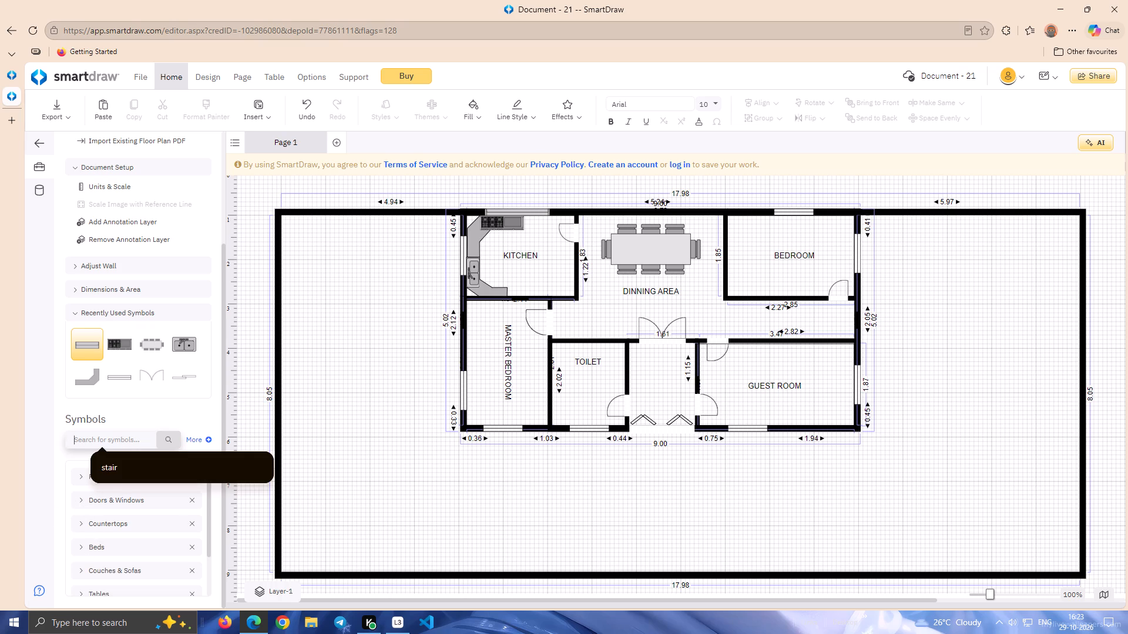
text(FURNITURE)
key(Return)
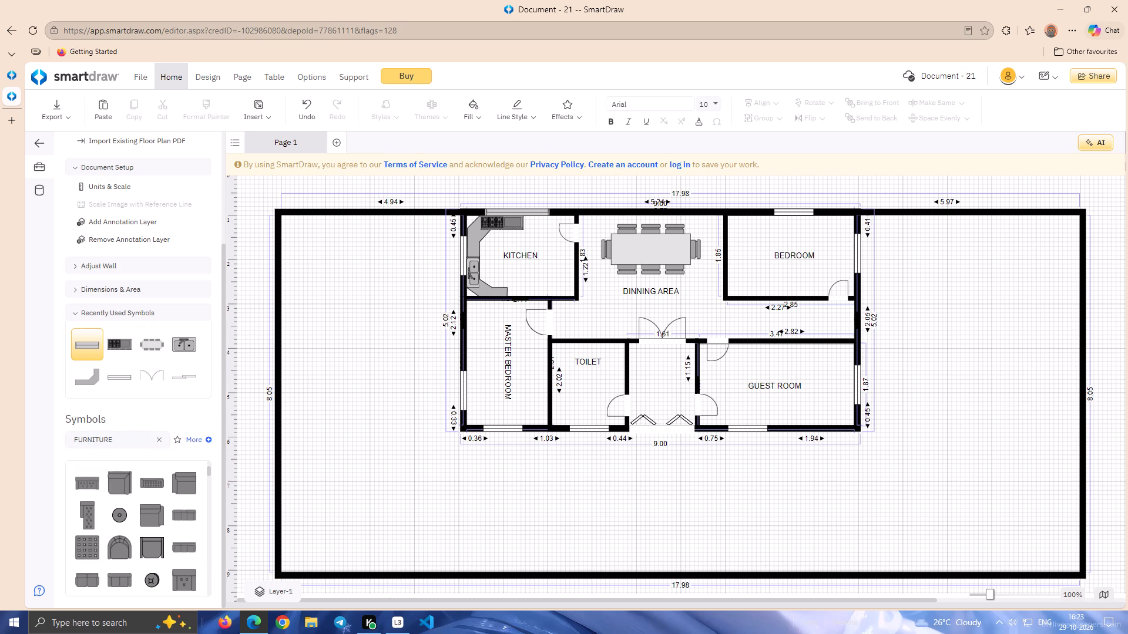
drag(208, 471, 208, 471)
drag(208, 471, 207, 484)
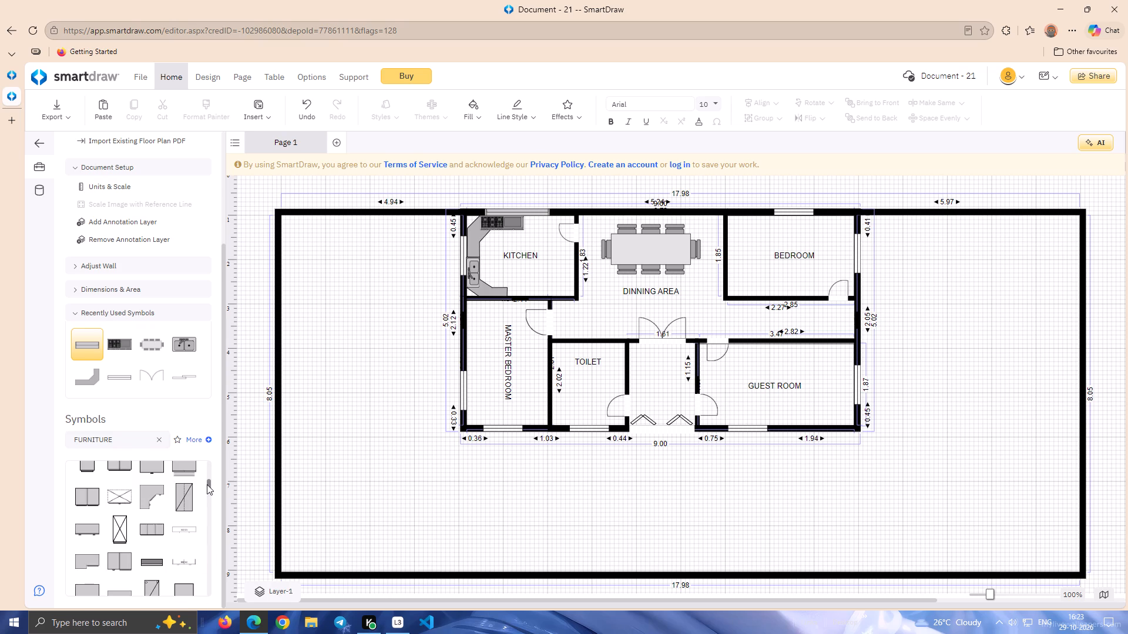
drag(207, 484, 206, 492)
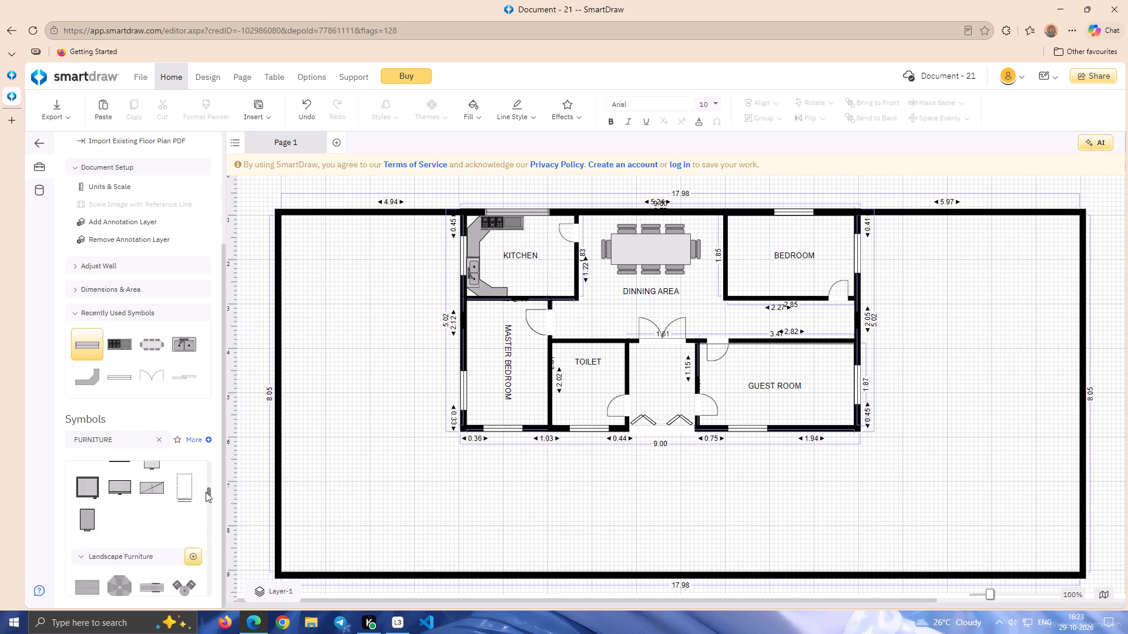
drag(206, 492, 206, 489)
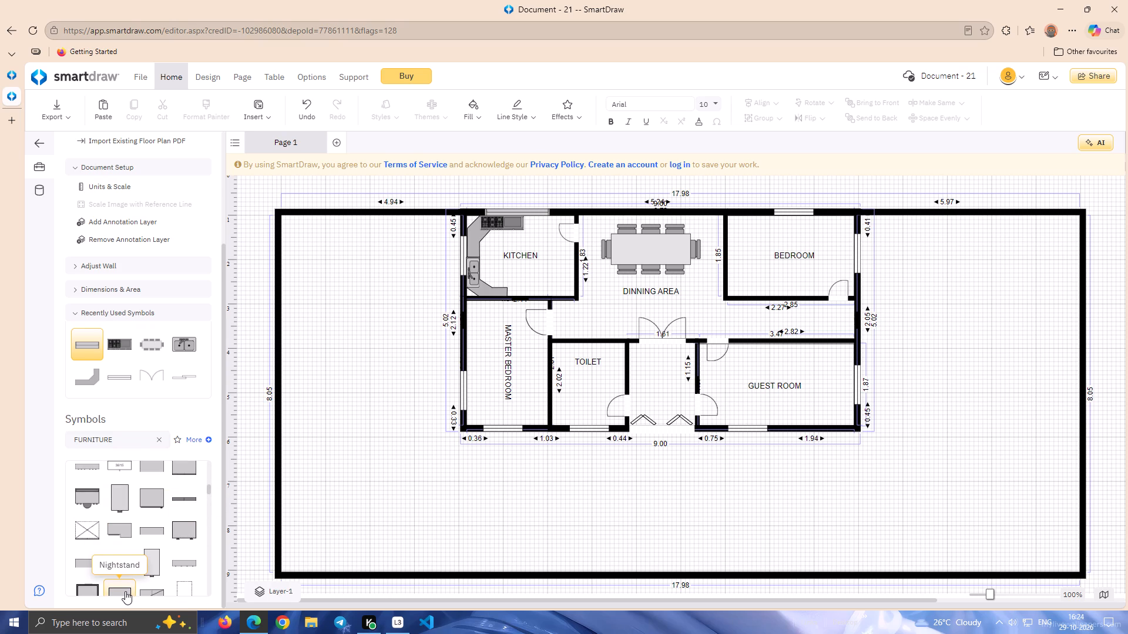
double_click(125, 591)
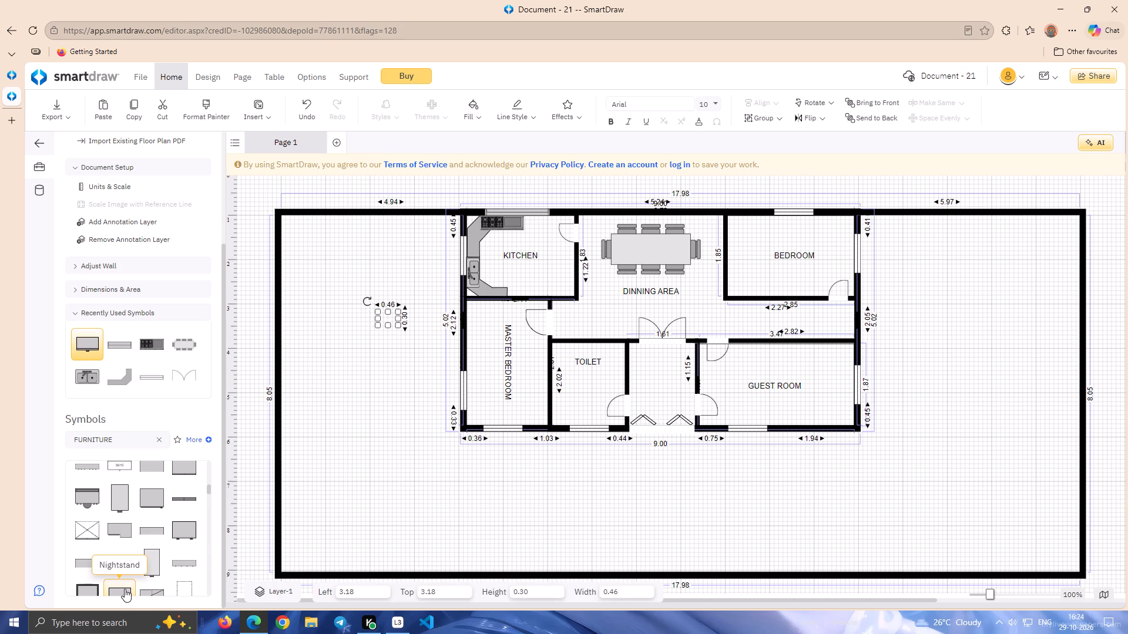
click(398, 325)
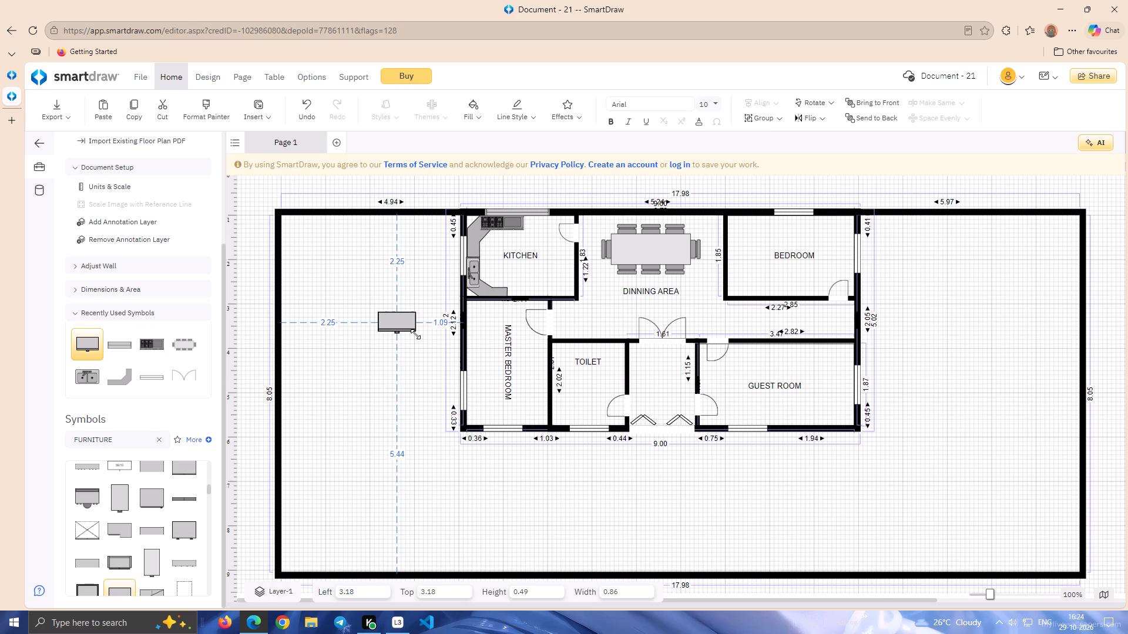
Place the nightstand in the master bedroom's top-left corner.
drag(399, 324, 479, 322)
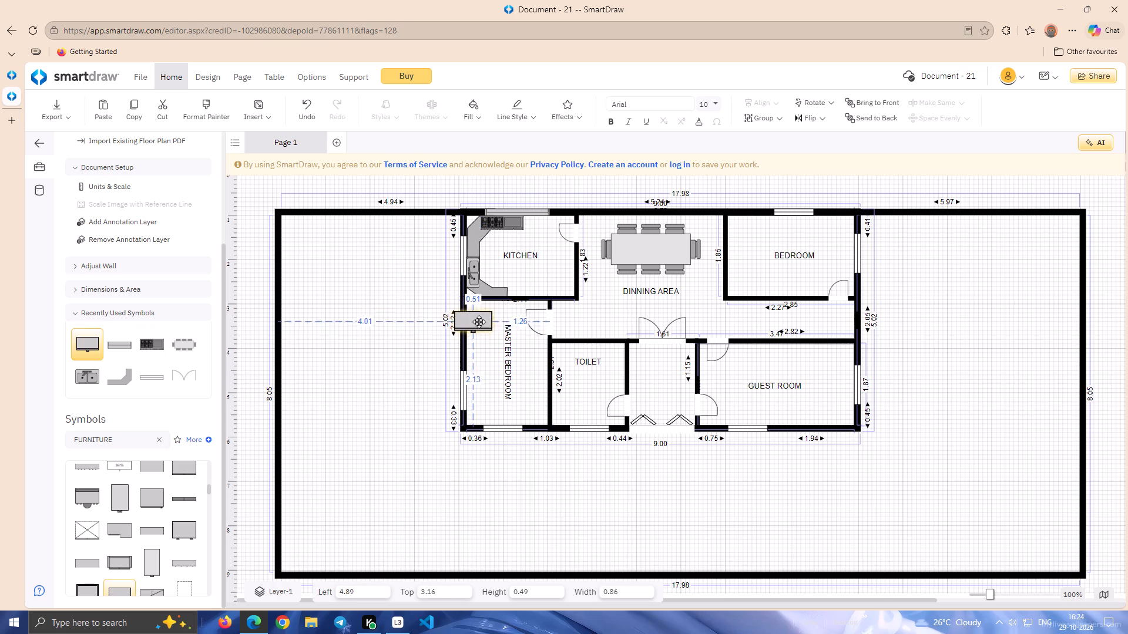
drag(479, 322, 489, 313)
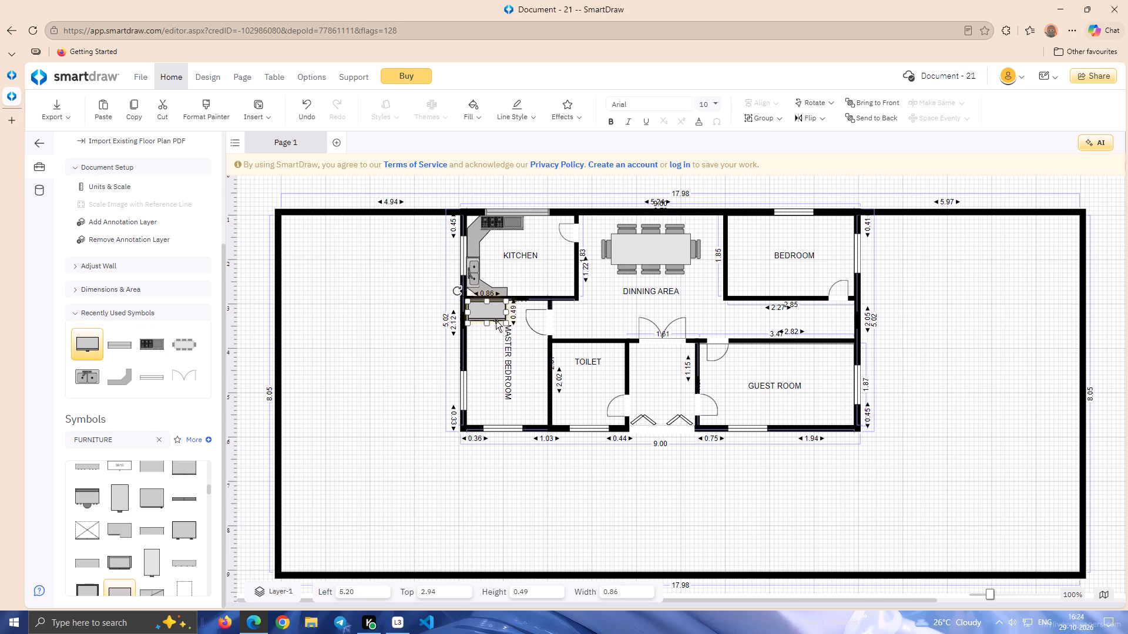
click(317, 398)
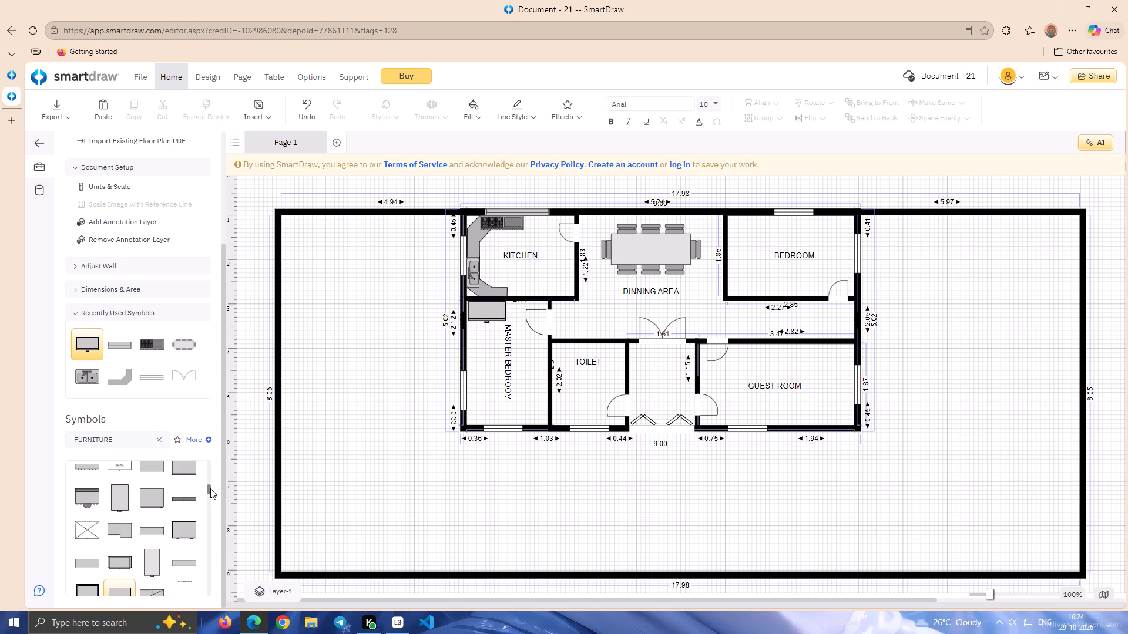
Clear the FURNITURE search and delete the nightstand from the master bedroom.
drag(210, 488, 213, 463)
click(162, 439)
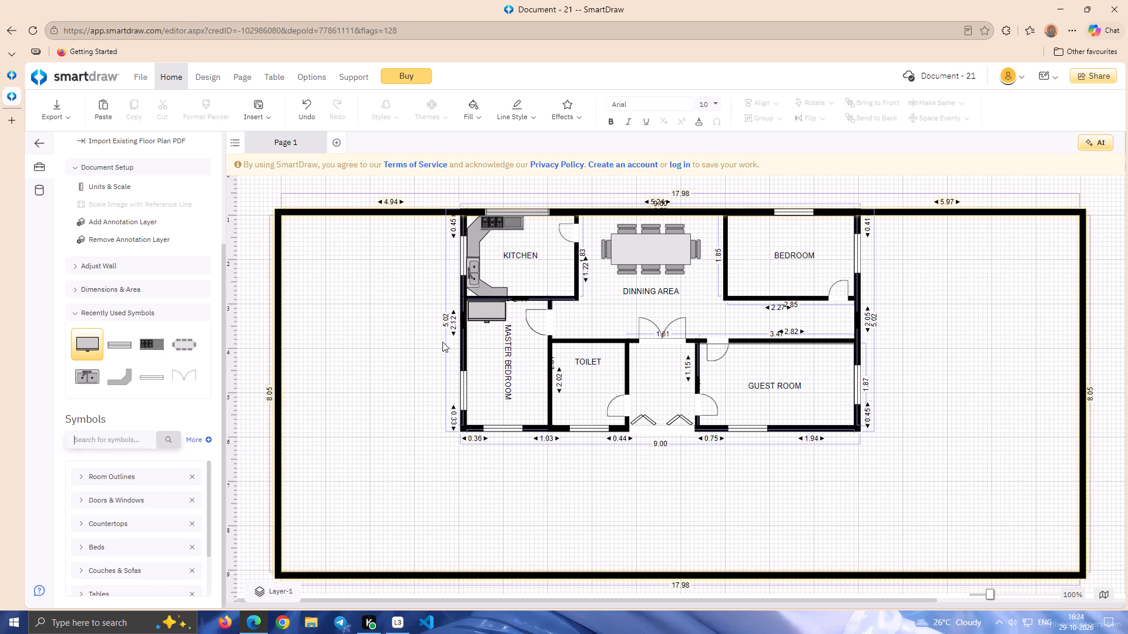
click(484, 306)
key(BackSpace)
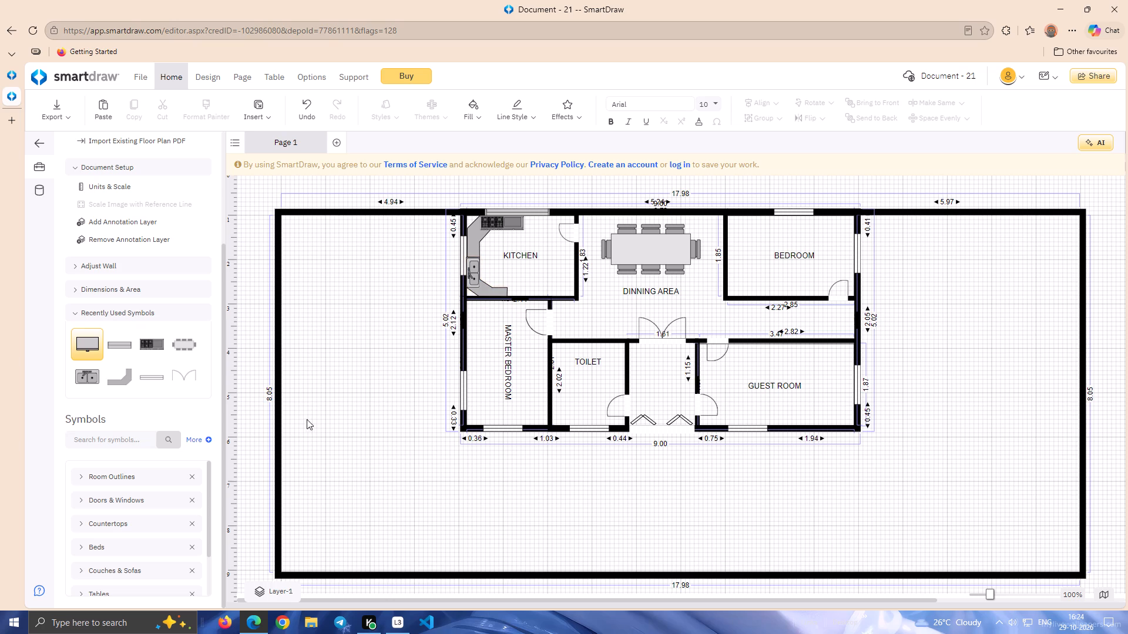
Insert a California King Bed outside the house and scale it down to about 0.95 wide by 1.50 high.
click(77, 545)
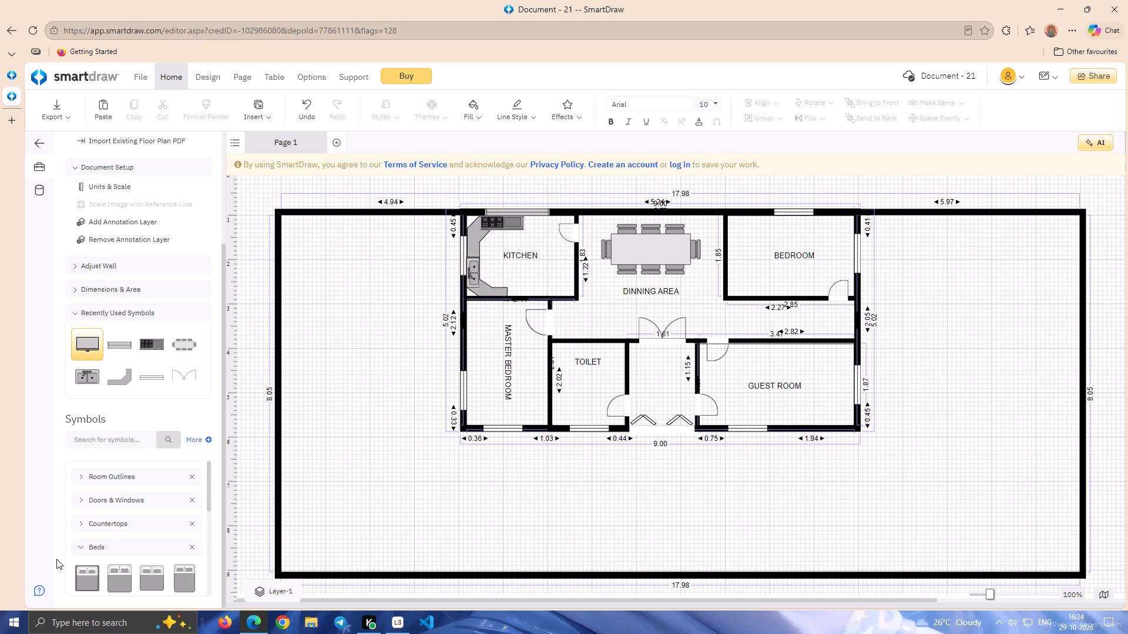
double_click(123, 572)
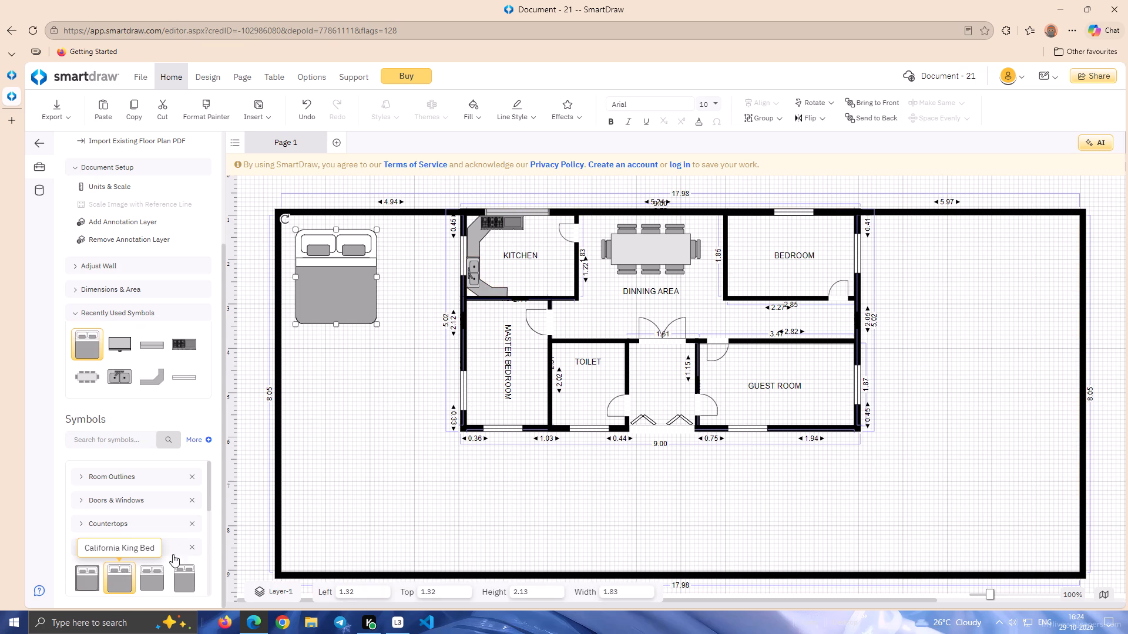
drag(377, 231, 344, 249)
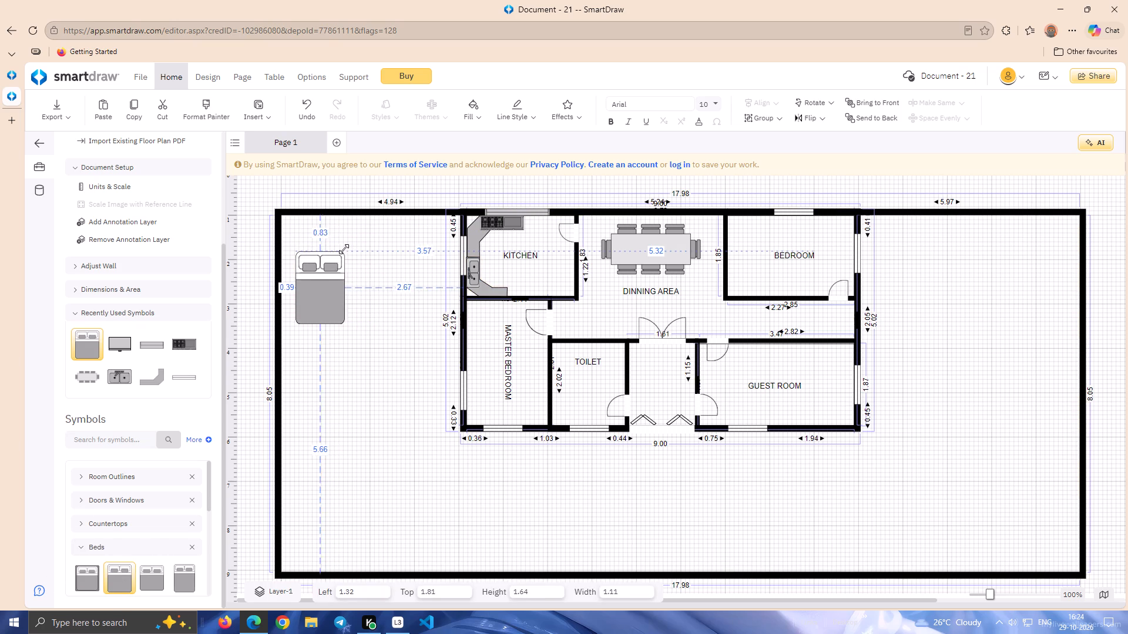
drag(344, 249, 337, 255)
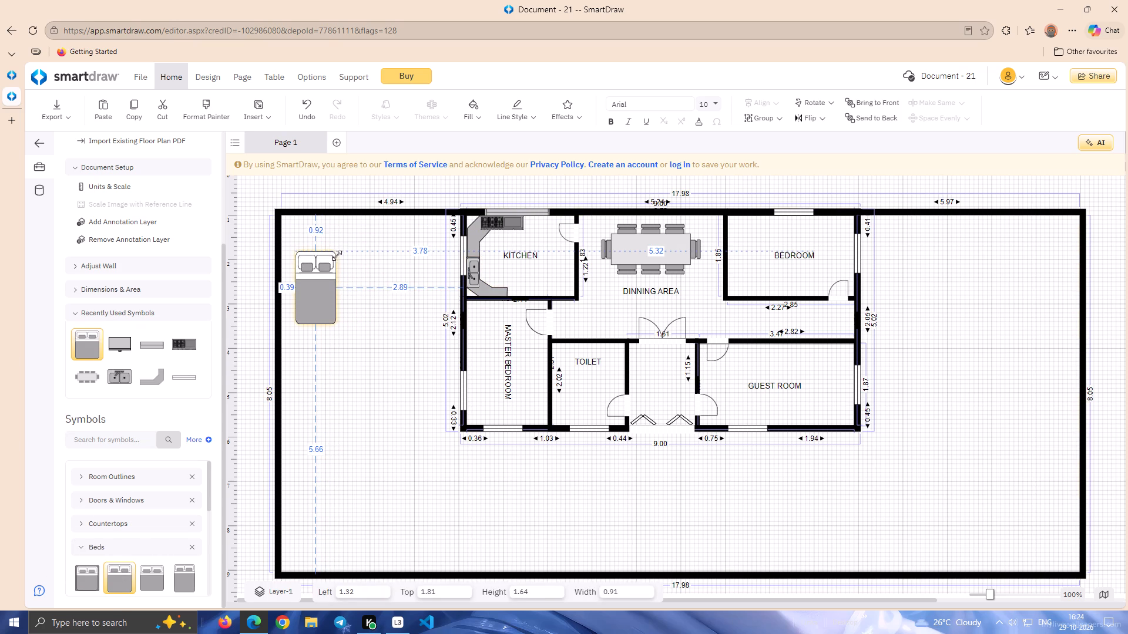
drag(337, 255, 337, 260)
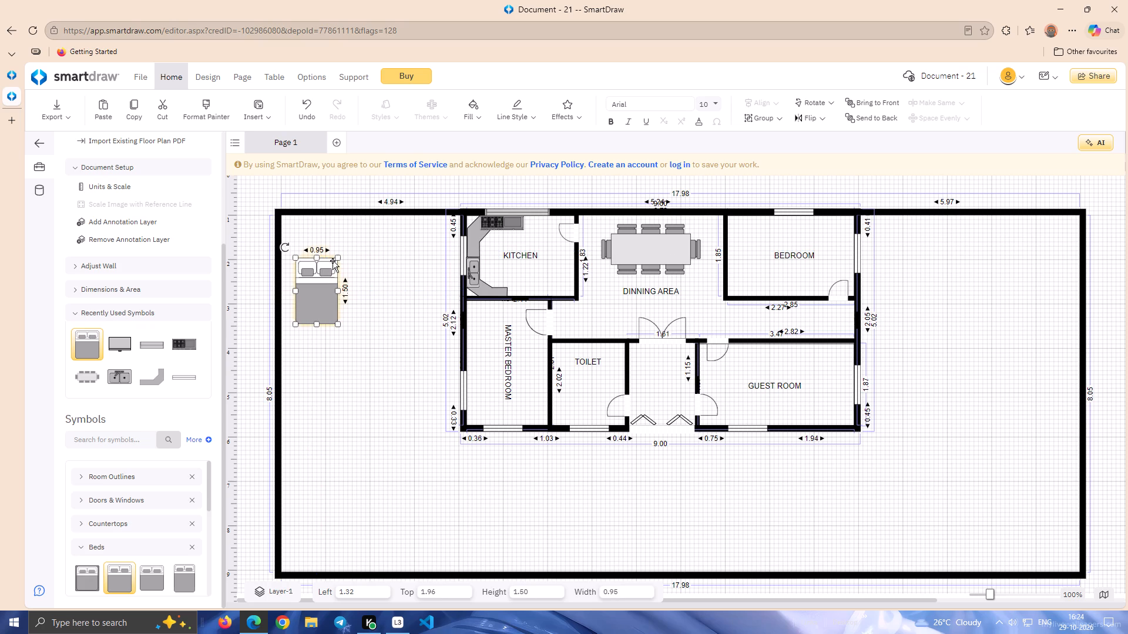
Rotate the bed 180° so its pillows face down the plan, and shift it slightly.
drag(286, 246, 355, 338)
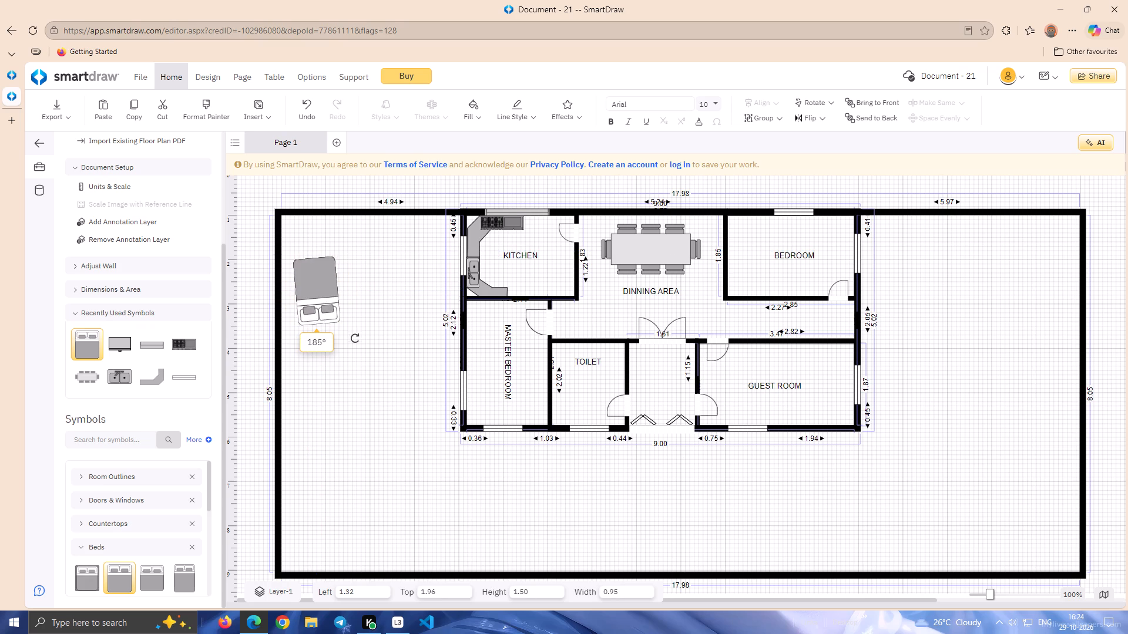
drag(355, 338, 354, 345)
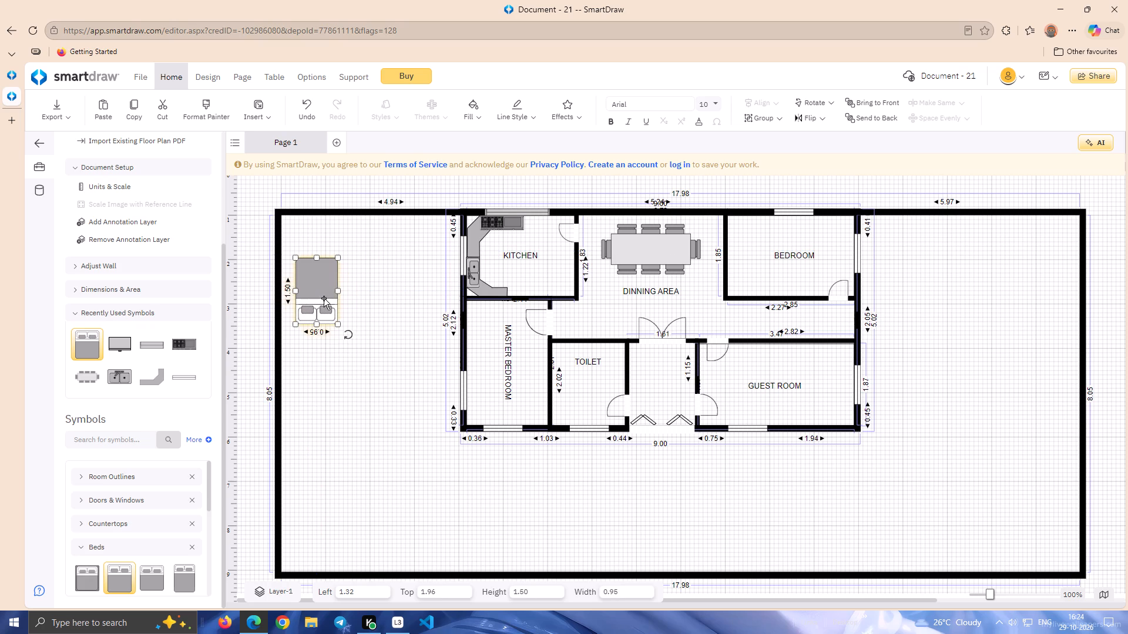
drag(324, 296, 330, 308)
Move the MASTER BEDROOM label up along the room's left wall, clearing the middle of the room.
drag(508, 359, 493, 359)
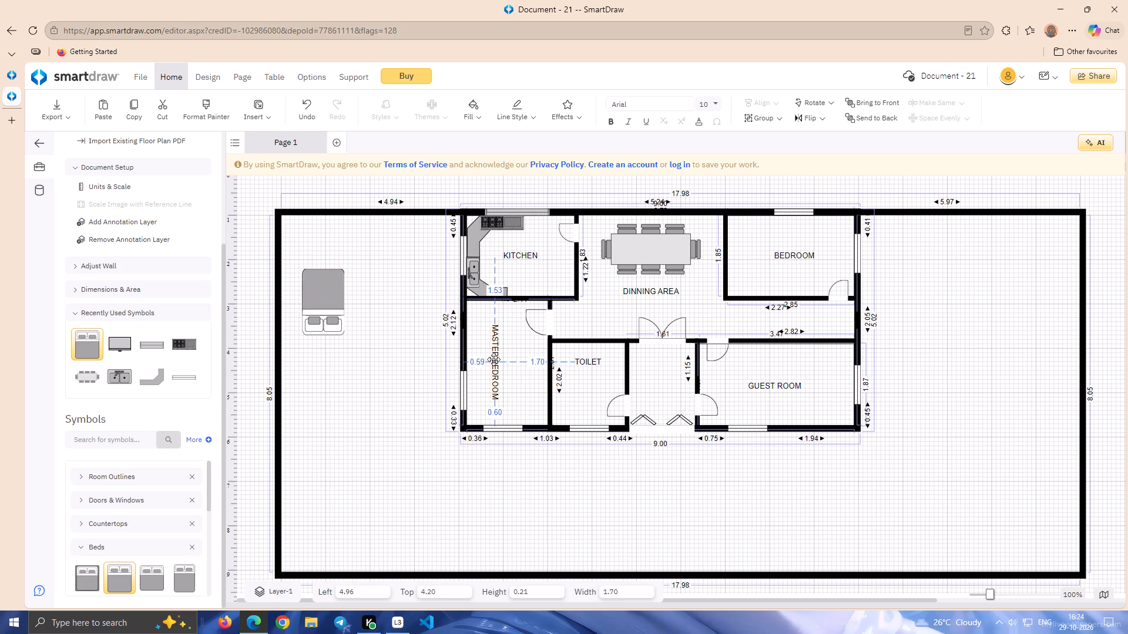
drag(493, 359, 476, 343)
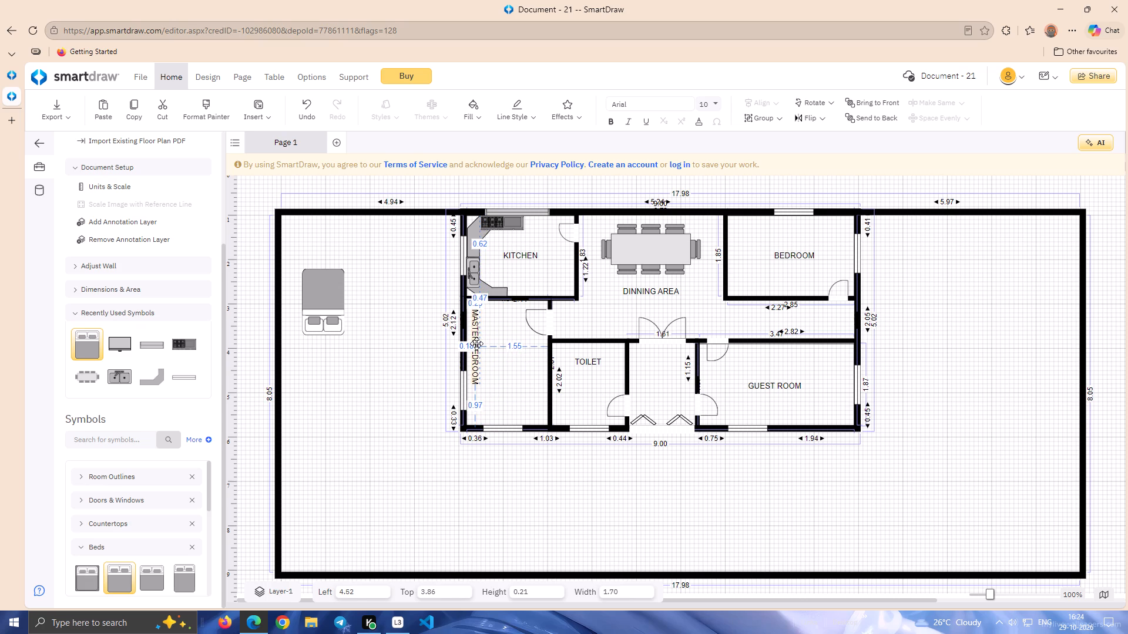
drag(476, 343, 476, 340)
click(431, 338)
Move the scaled California King Bed into the master bedroom, with its pillows toward the bottom wall.
drag(328, 296, 409, 313)
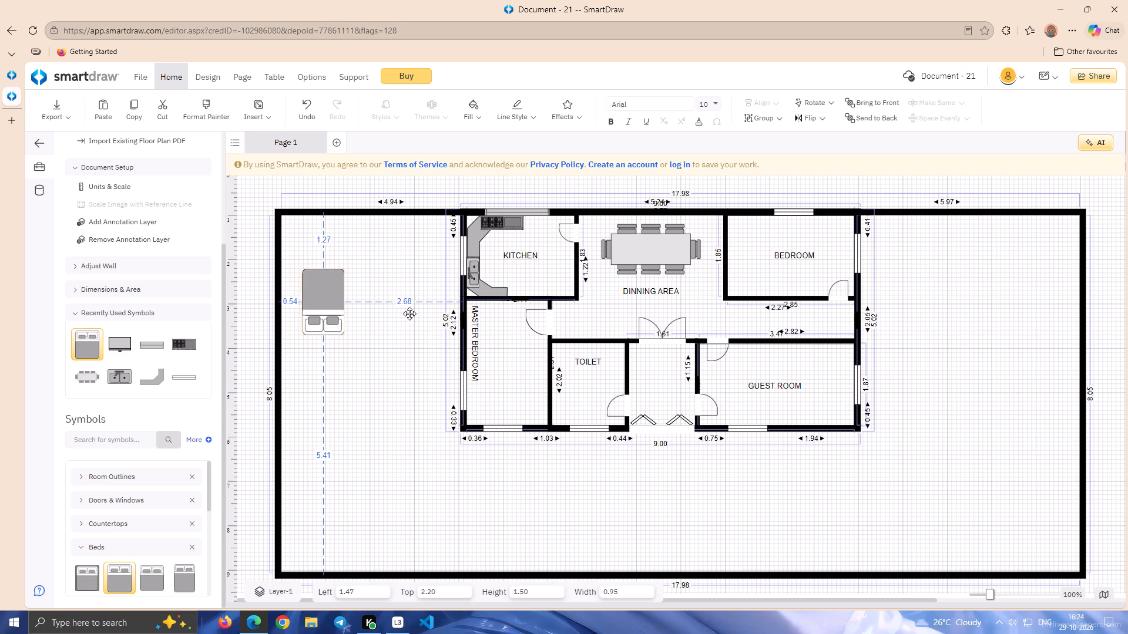
drag(409, 313, 511, 379)
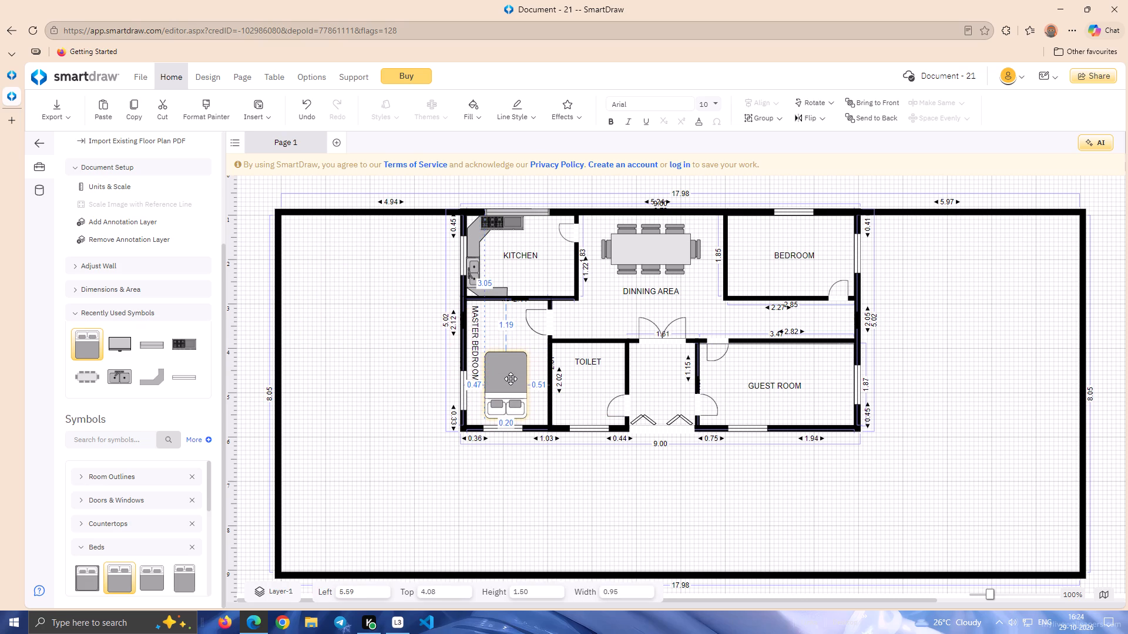
drag(511, 379, 510, 382)
drag(510, 382, 509, 384)
click(401, 389)
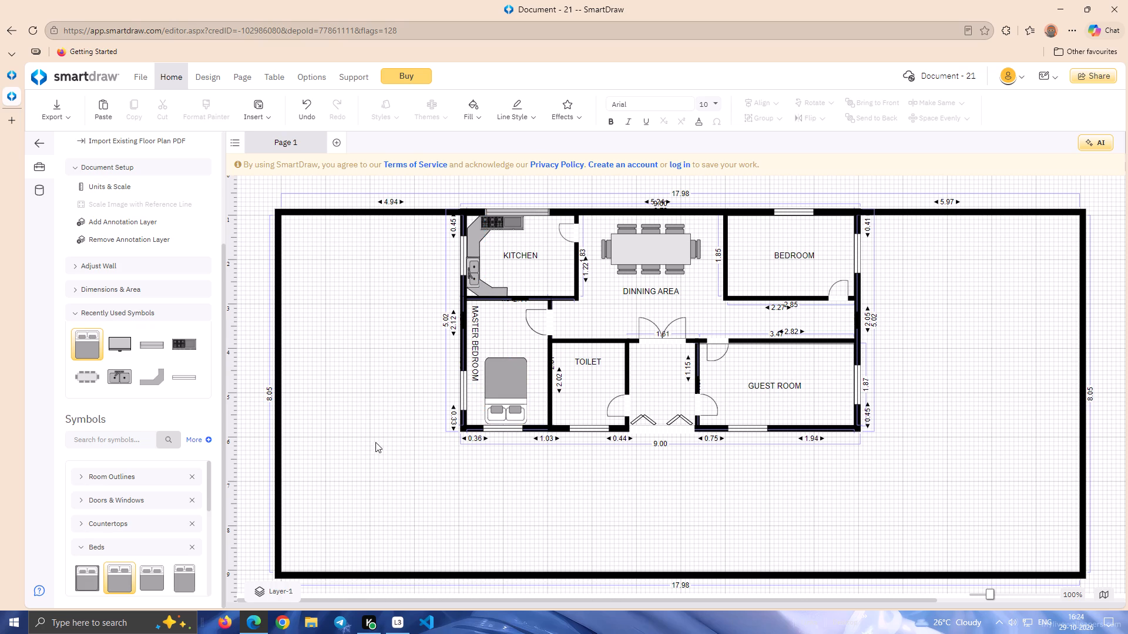
Nudge the master bedroom's bed slightly down toward the bottom wall.
click(495, 397)
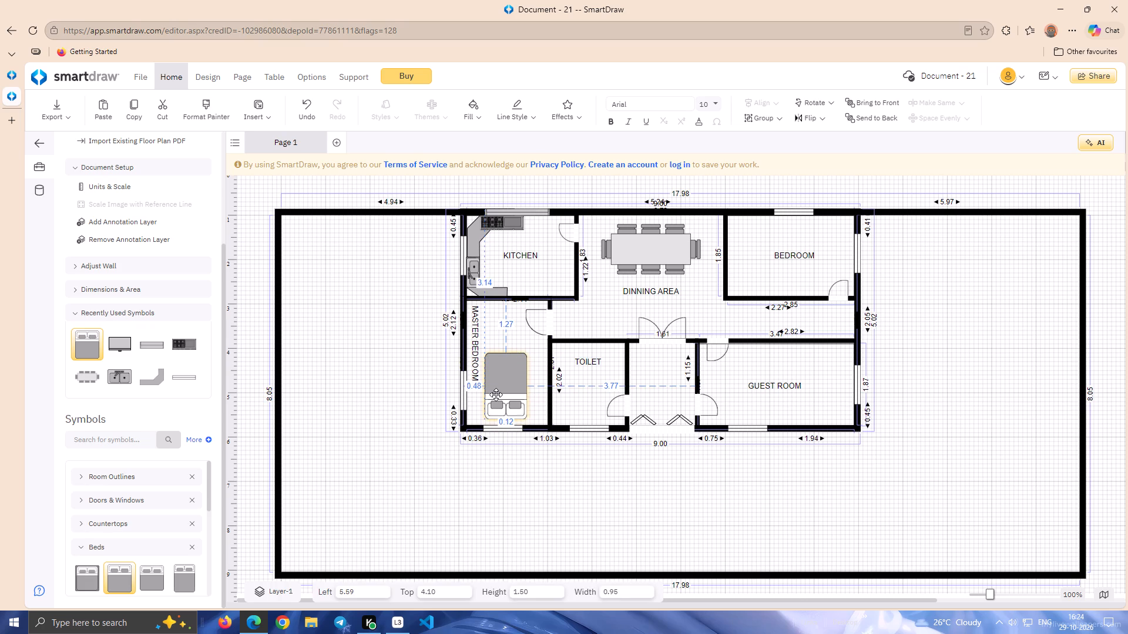
click(386, 421)
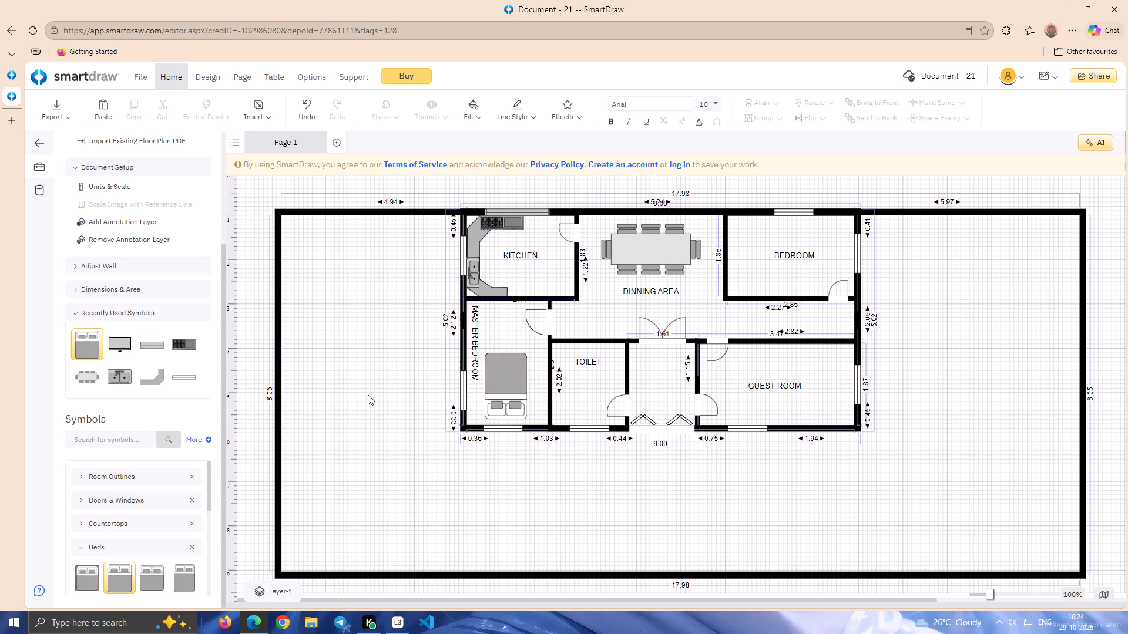
click(498, 385)
key(Down)
key(Down)
key(Down)
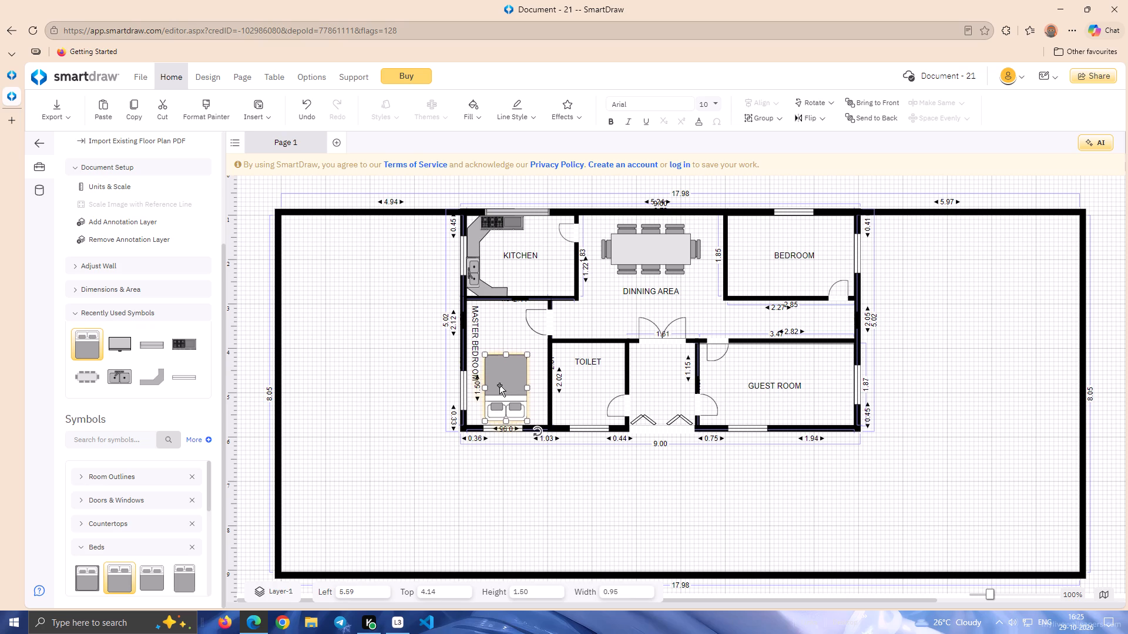
key(Down)
click(428, 400)
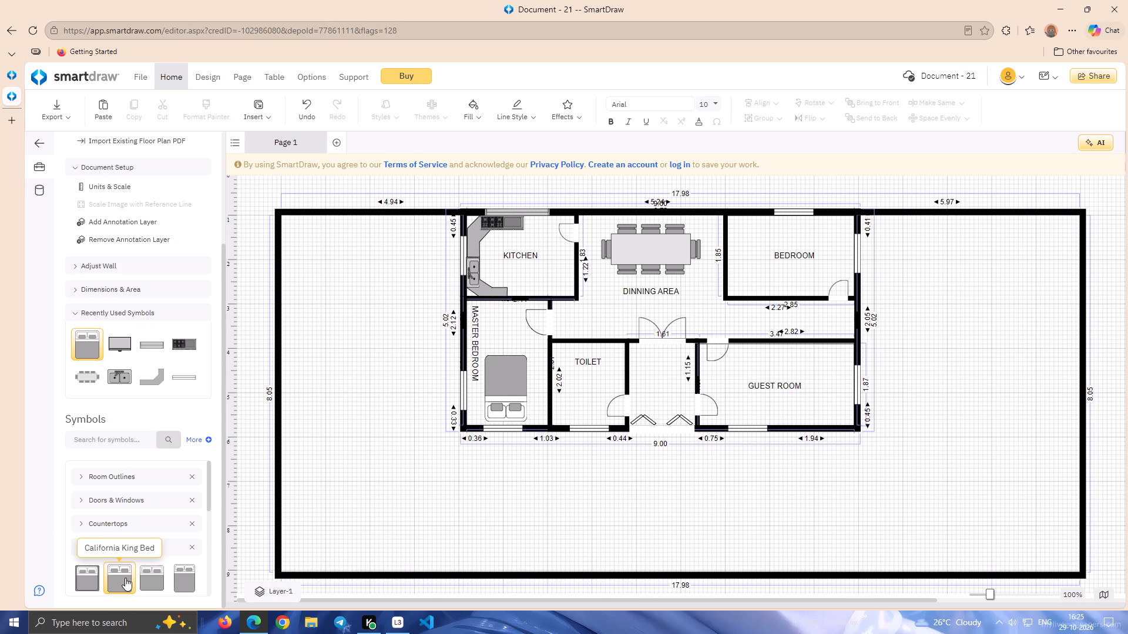
Insert a California King Bed and the first Beds symbol outside the house, scaling the latter to about 0.93 wide by 1.50 high.
double_click(110, 571)
double_click(83, 572)
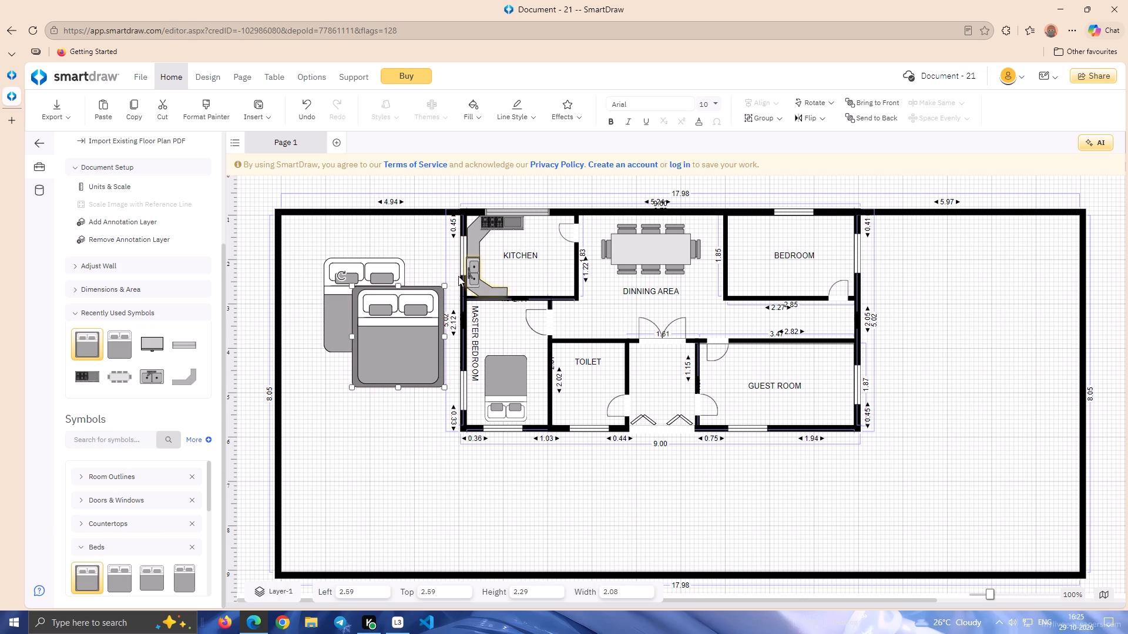
drag(440, 287, 398, 299)
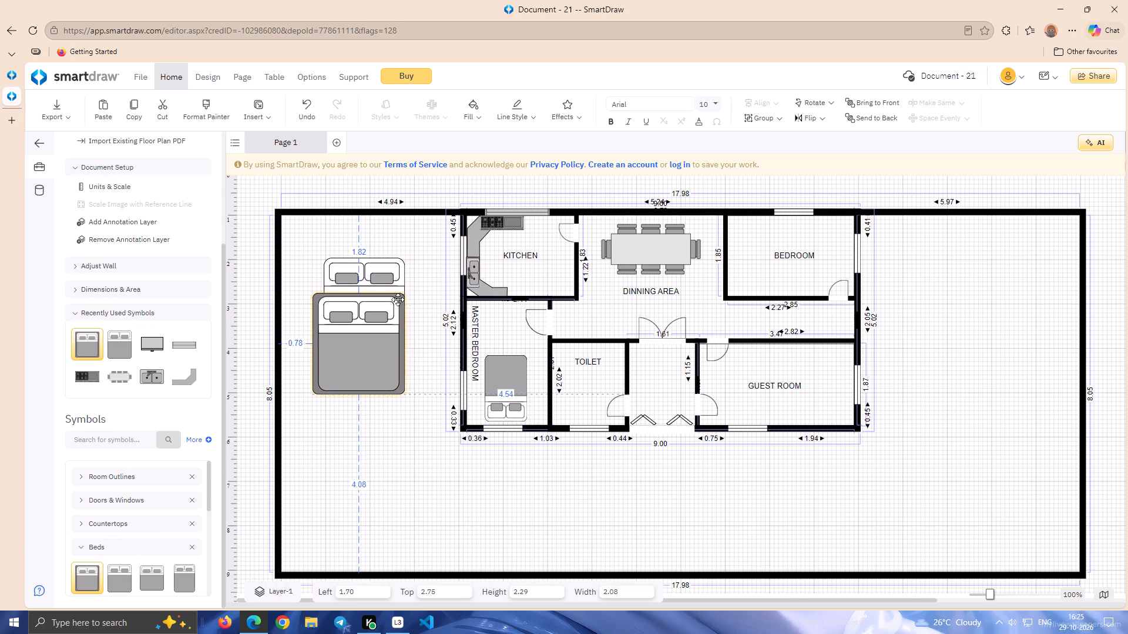
drag(398, 299, 395, 305)
drag(398, 305, 372, 311)
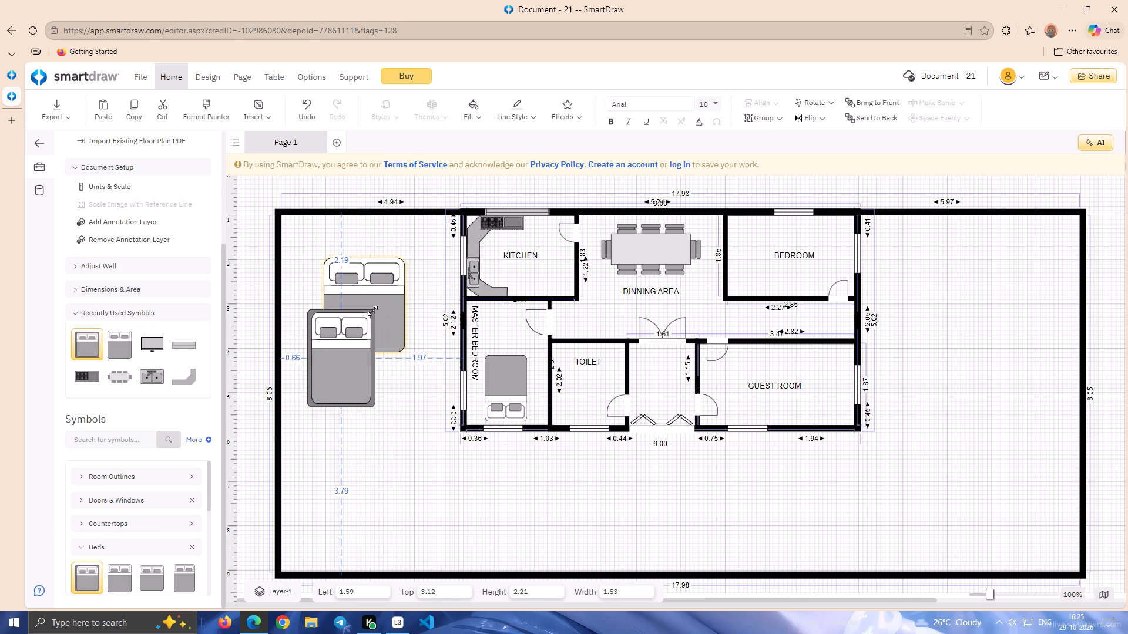
drag(372, 311, 360, 338)
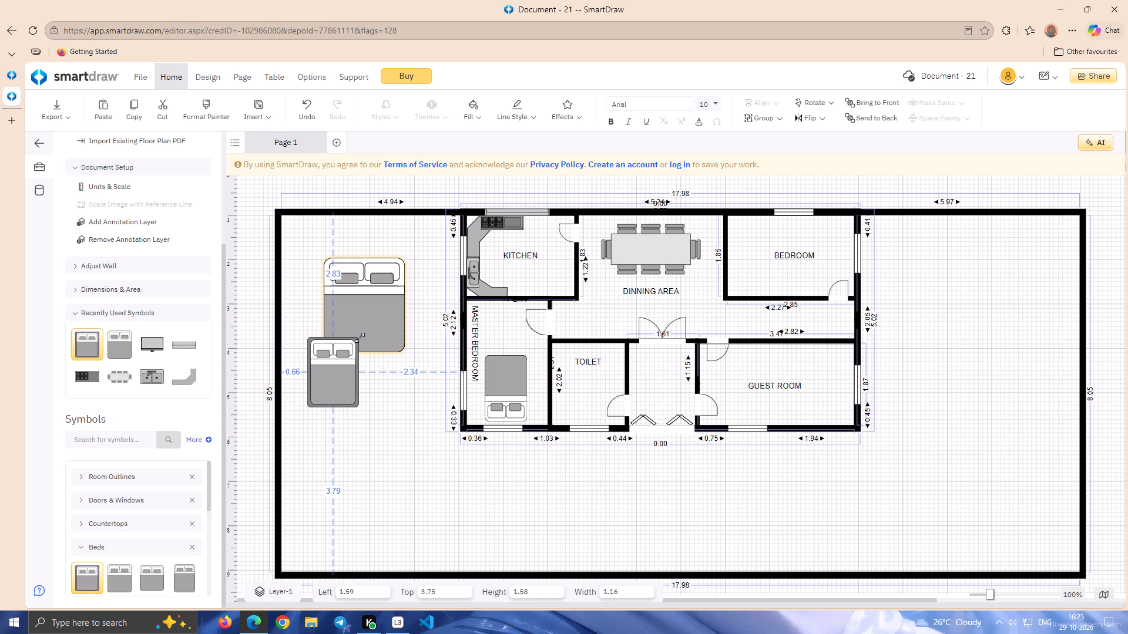
drag(360, 338, 348, 343)
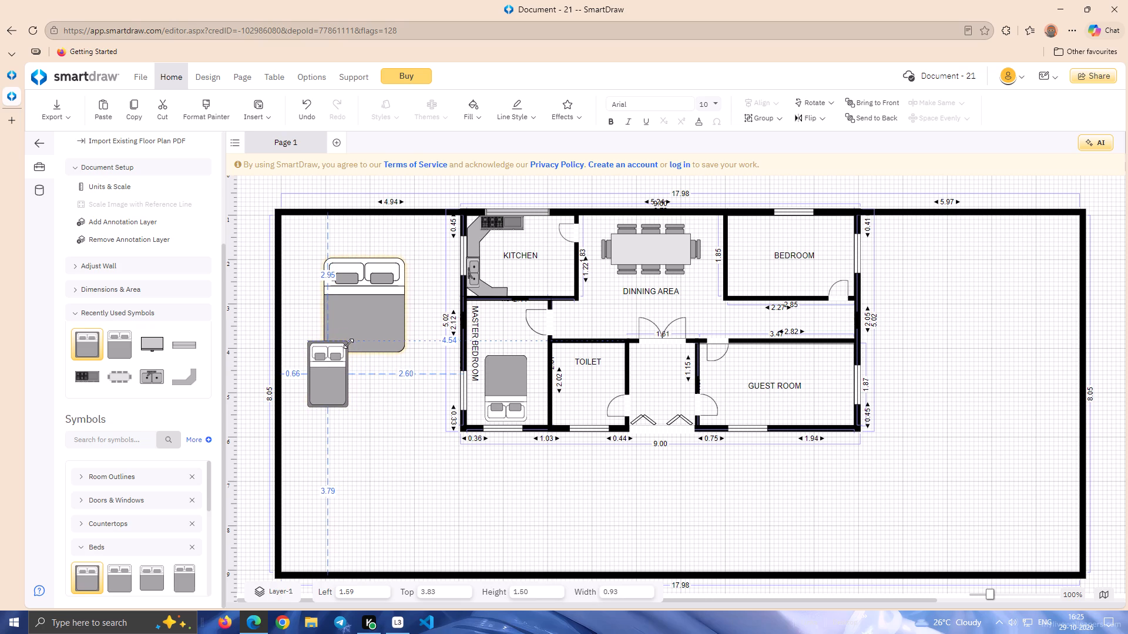
Move the scaled-down bed into the room labelled BEDROOM, close to its left wall.
drag(327, 377, 754, 261)
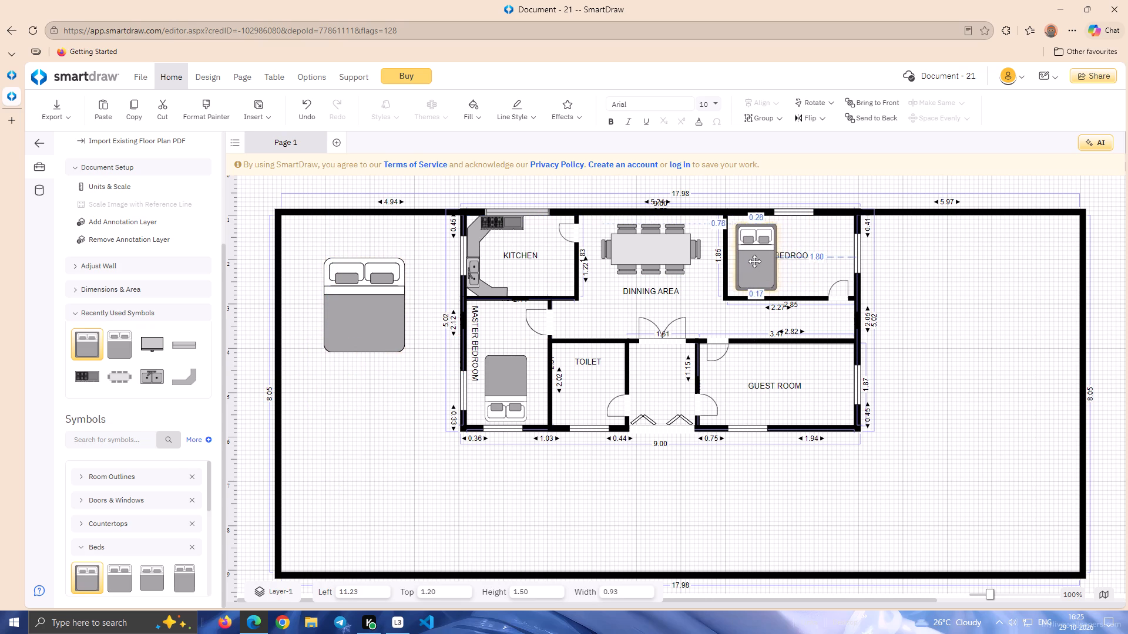
drag(754, 261, 750, 261)
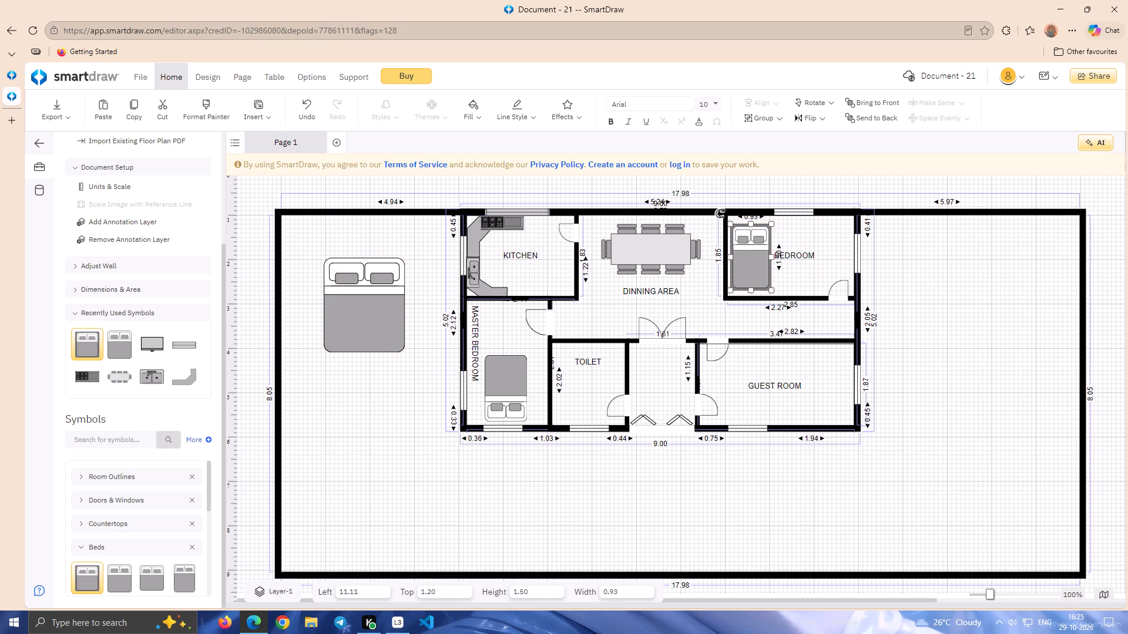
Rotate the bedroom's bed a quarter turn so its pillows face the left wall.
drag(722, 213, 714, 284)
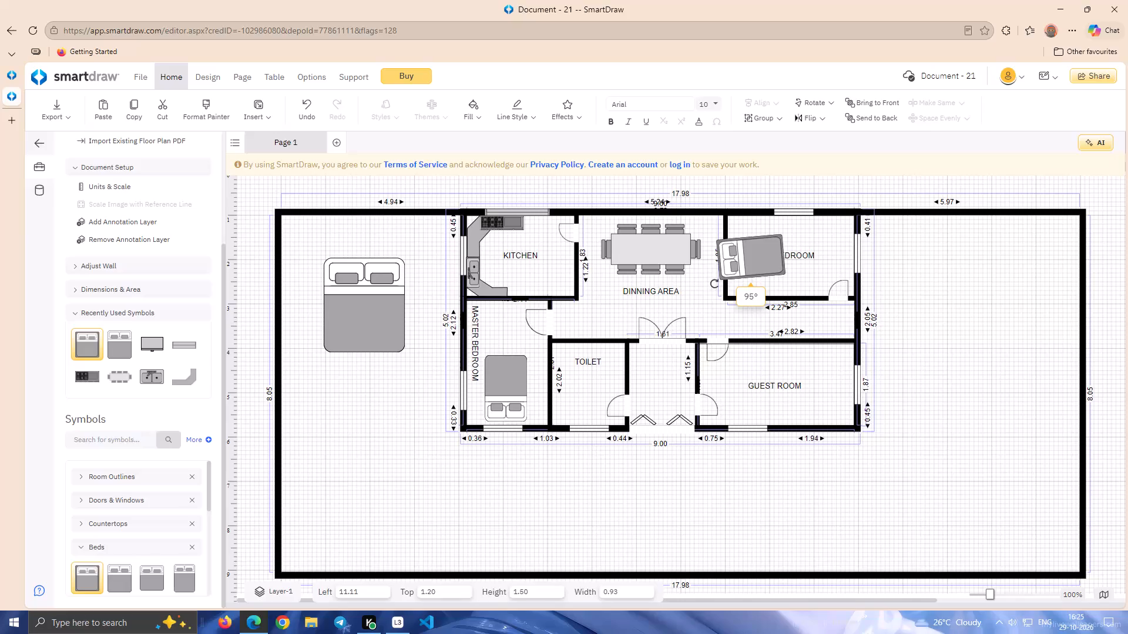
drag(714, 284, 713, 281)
Move the BEDROOM label down near the room's bottom wall.
click(800, 258)
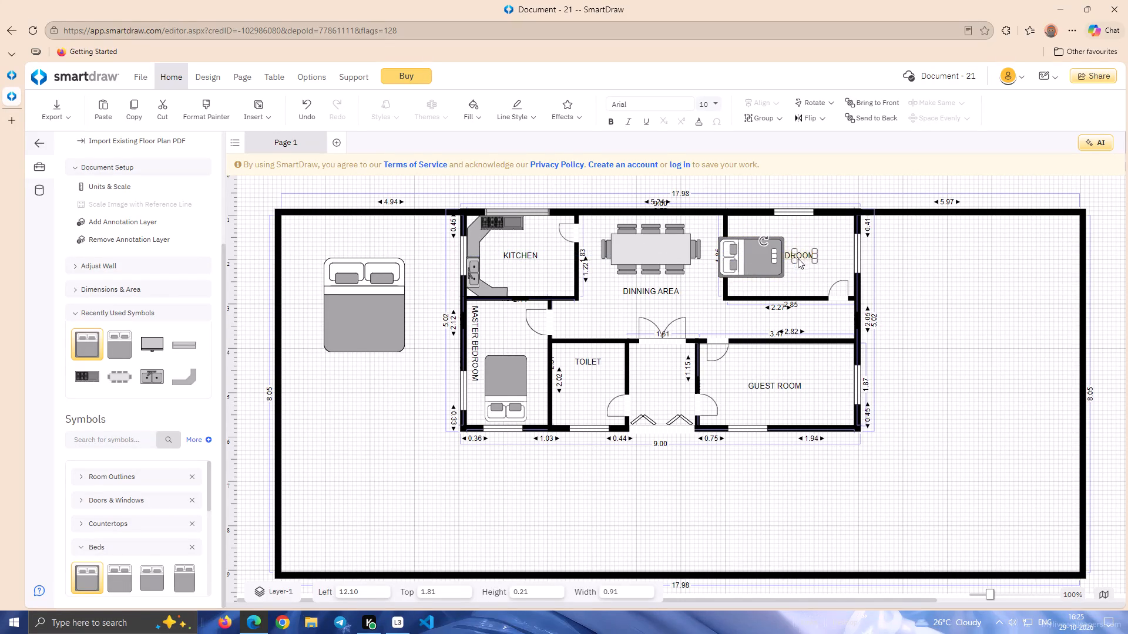
drag(798, 258, 798, 289)
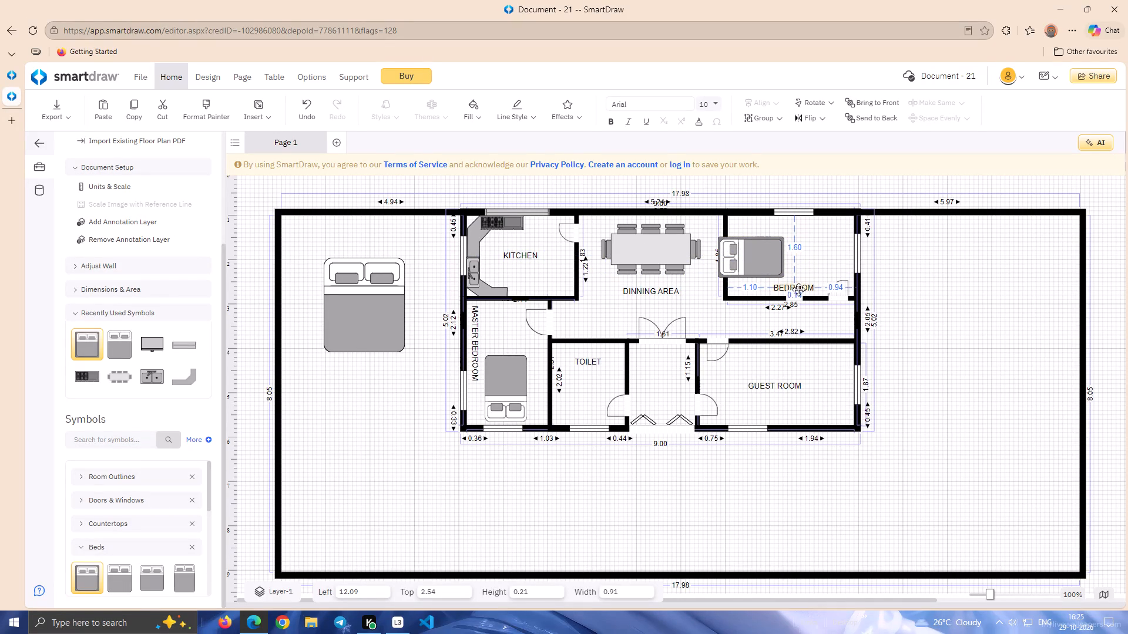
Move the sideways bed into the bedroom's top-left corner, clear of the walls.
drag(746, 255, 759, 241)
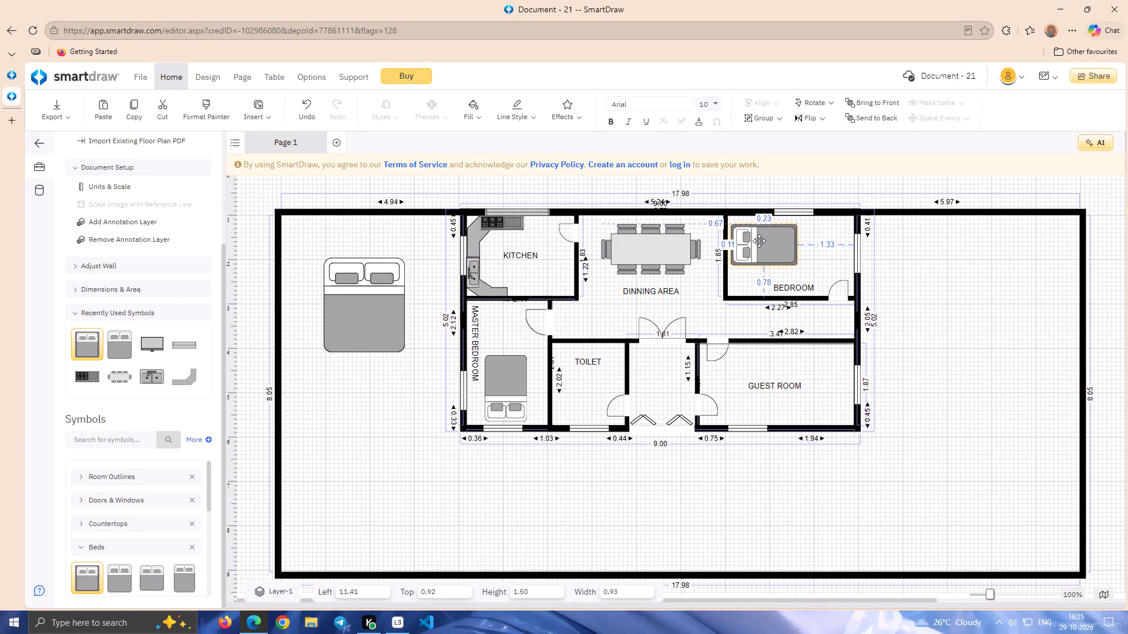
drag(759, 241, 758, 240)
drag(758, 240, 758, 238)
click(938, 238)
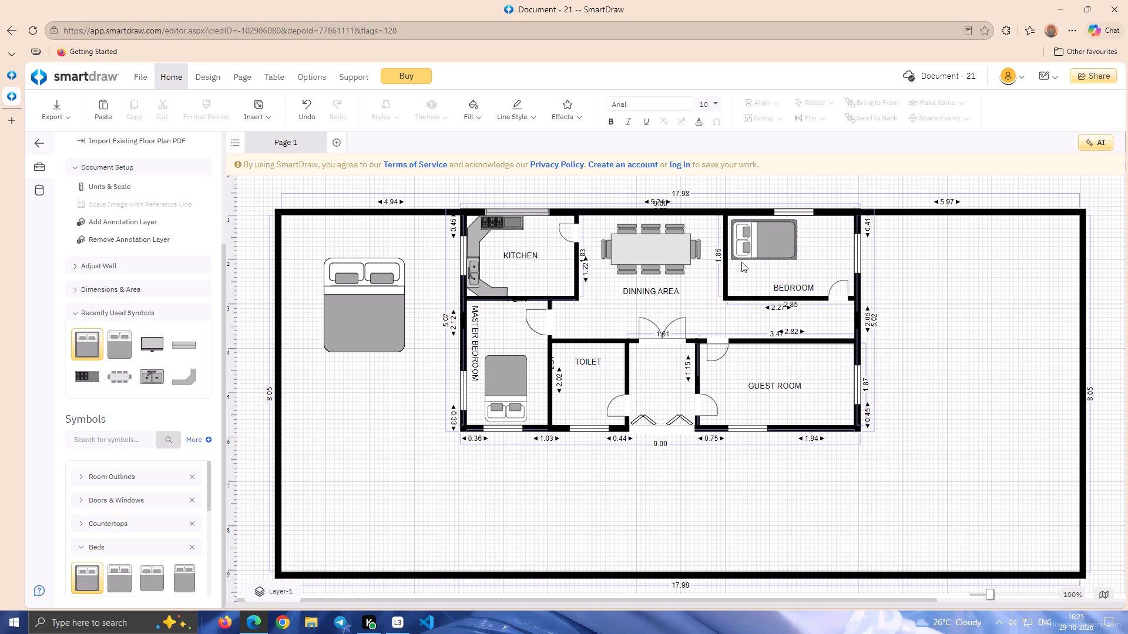
Turn the bedroom's bed upright with its pillows toward the top wall, and fit it into the room's top-left corner.
click(761, 247)
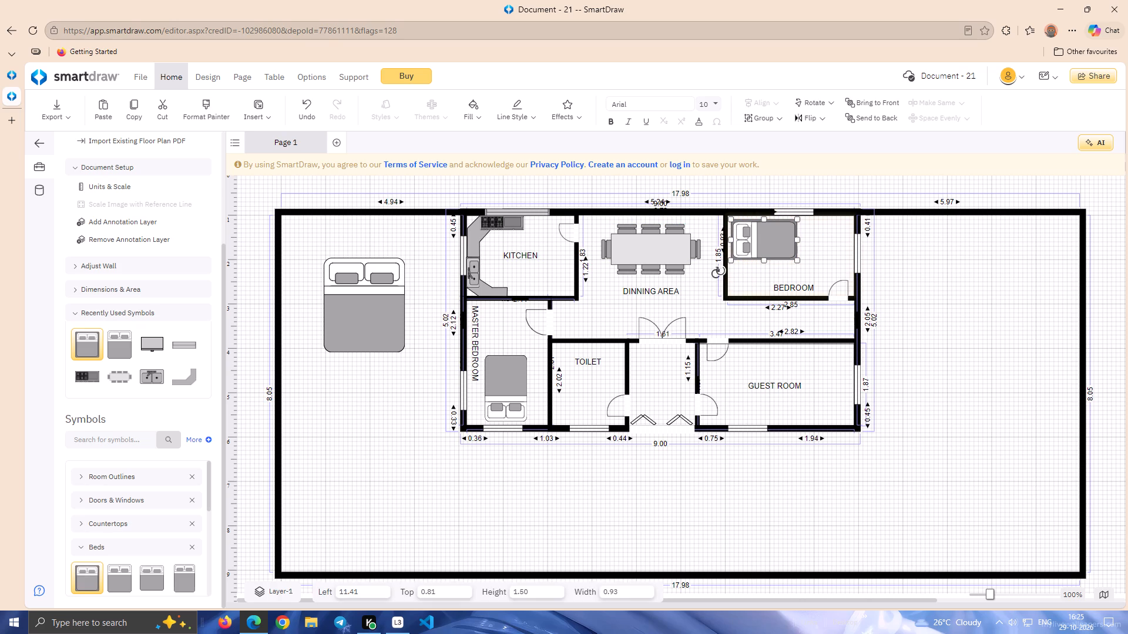
drag(720, 272, 676, 193)
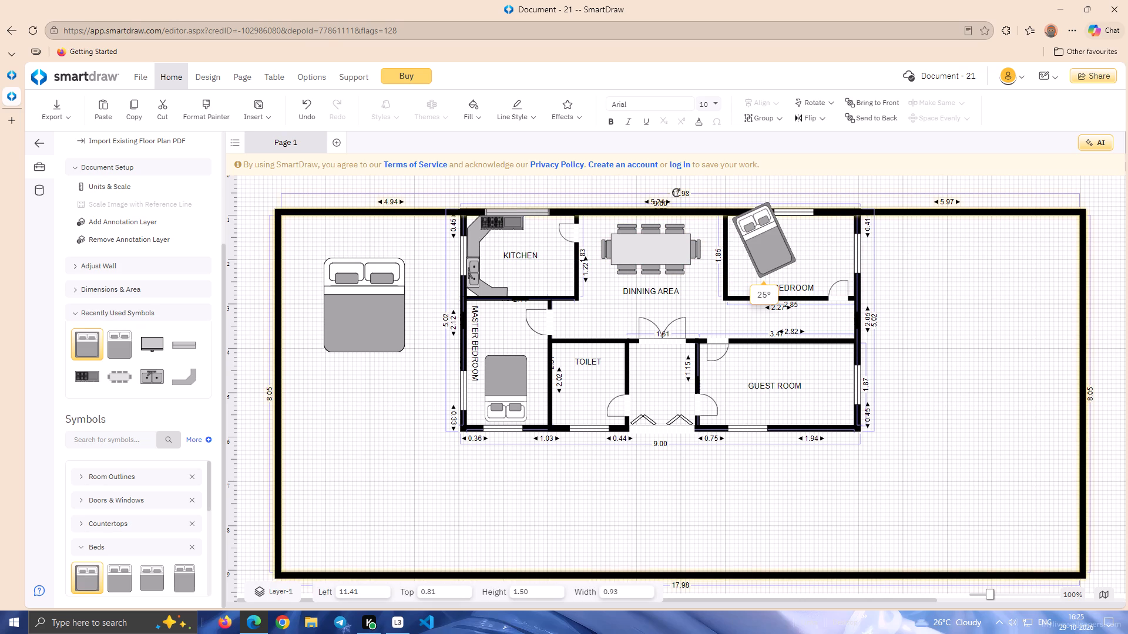
drag(676, 193, 729, 200)
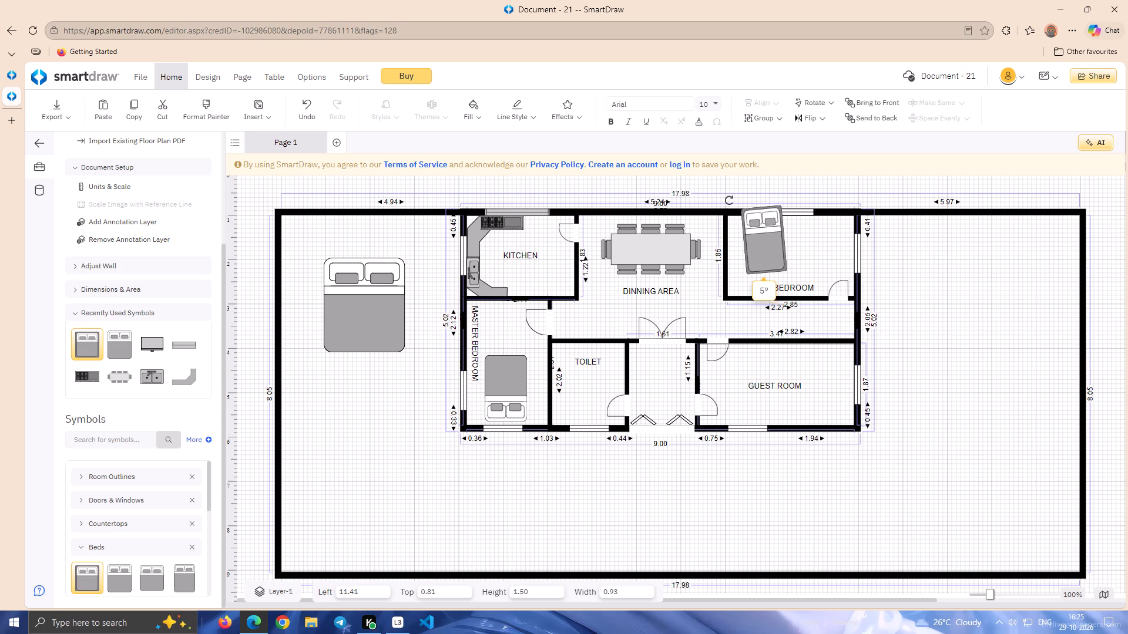
drag(729, 200, 737, 201)
drag(773, 237, 754, 251)
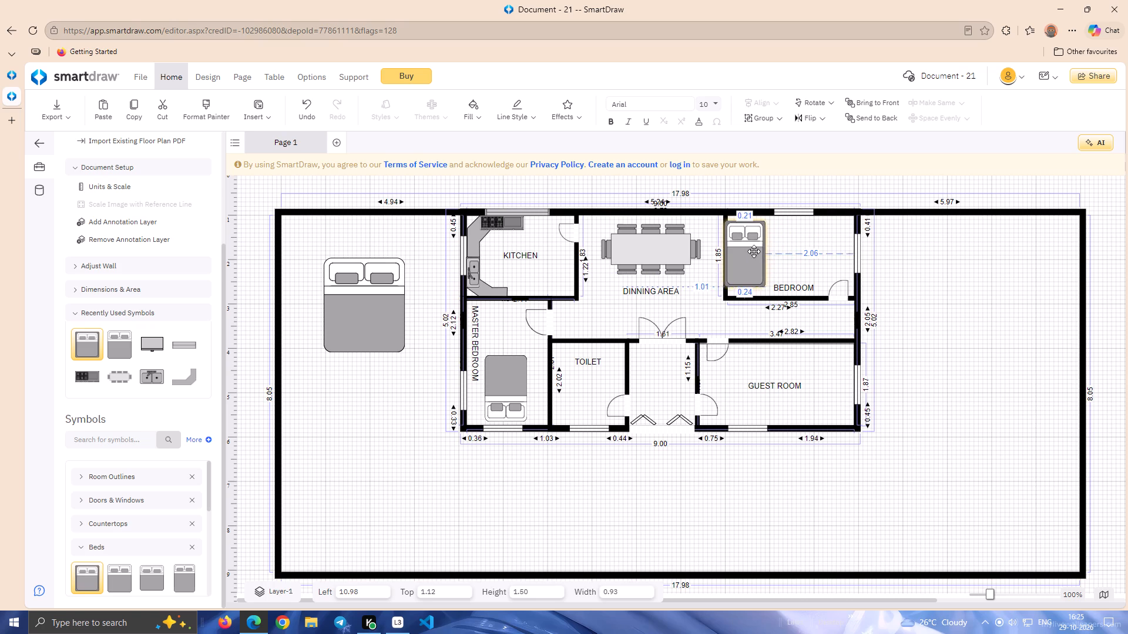
drag(754, 251, 760, 250)
key(Up)
key(Up)
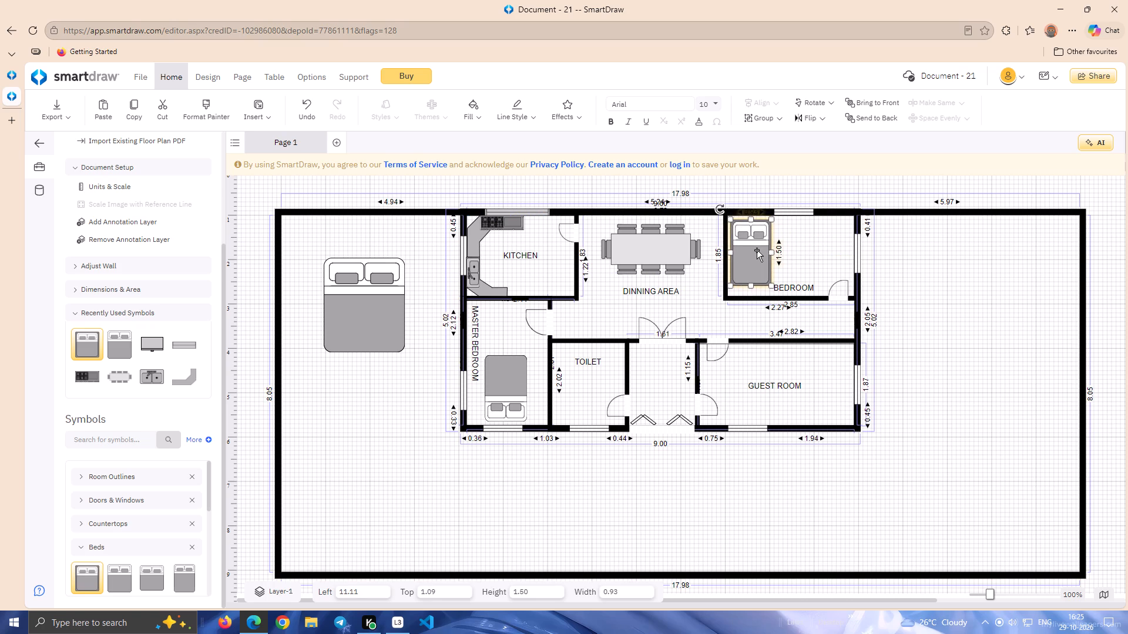
key(Up)
key(Up)
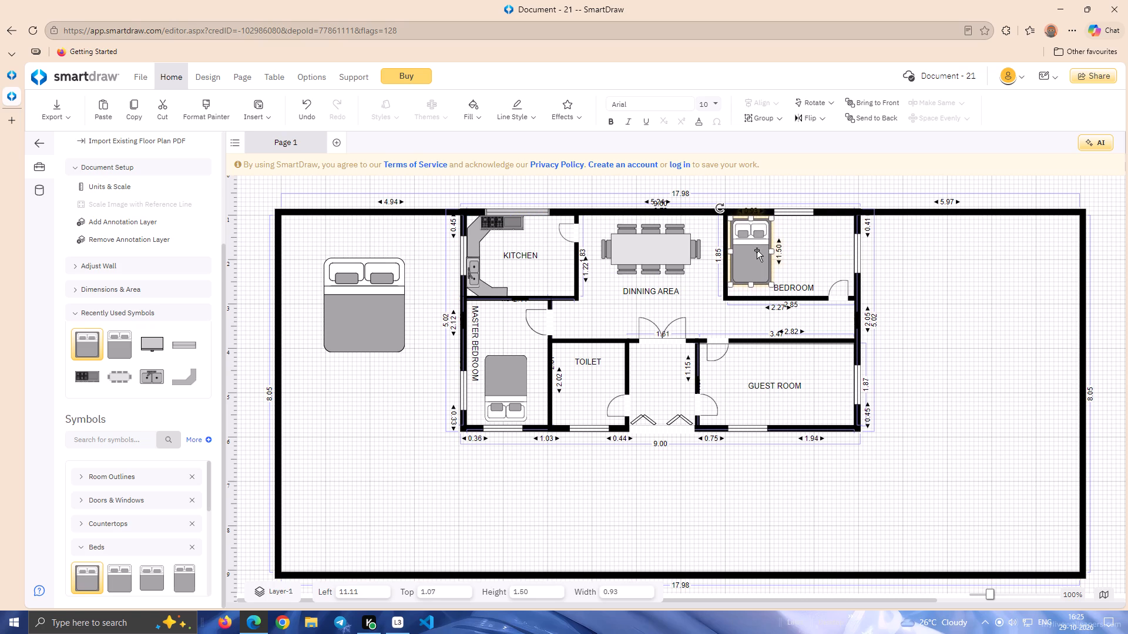
click(871, 264)
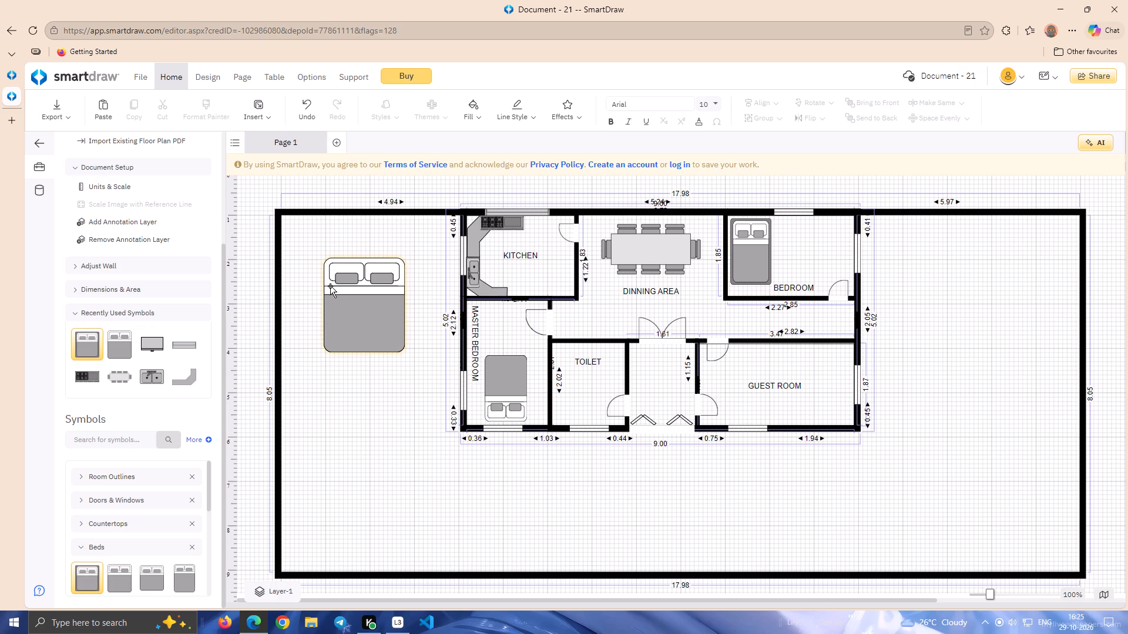
Delete the spare full-size California King Bed outside the house.
click(390, 310)
key(BackSpace)
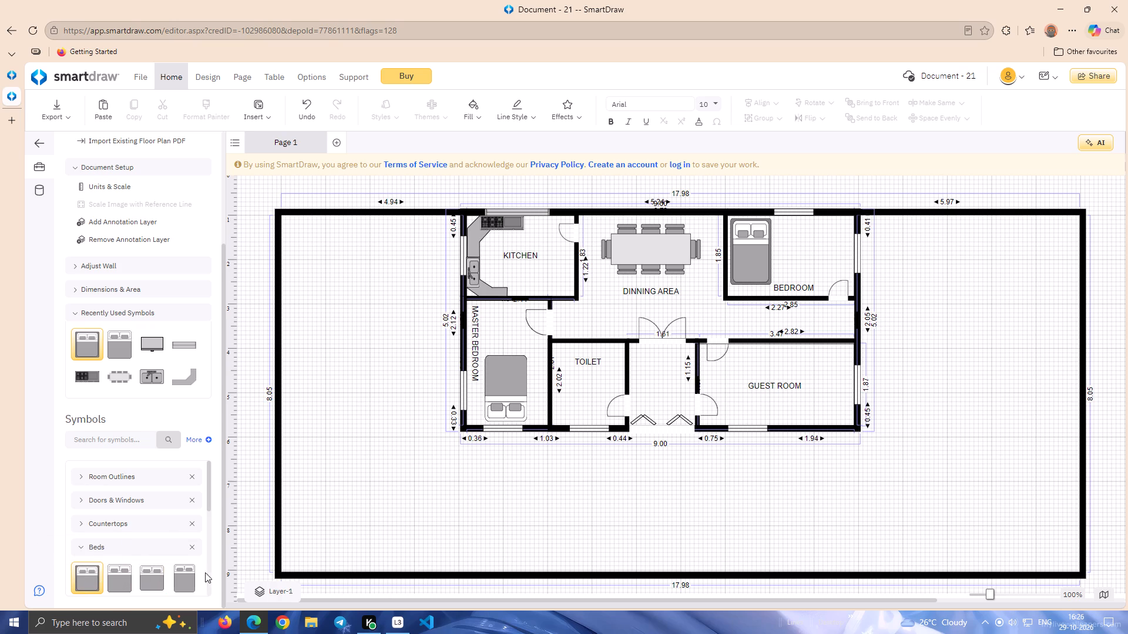
Insert the fourth Beds symbol outside the house and scale it down to about 1.24 wide by 1.59 high.
double_click(190, 575)
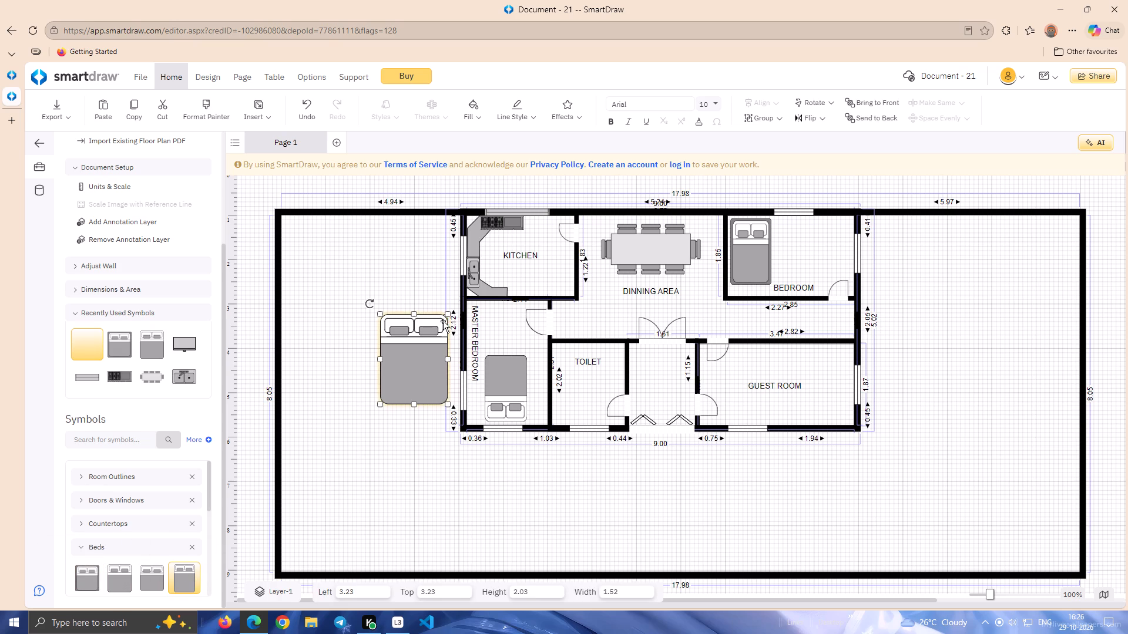
drag(448, 315, 435, 334)
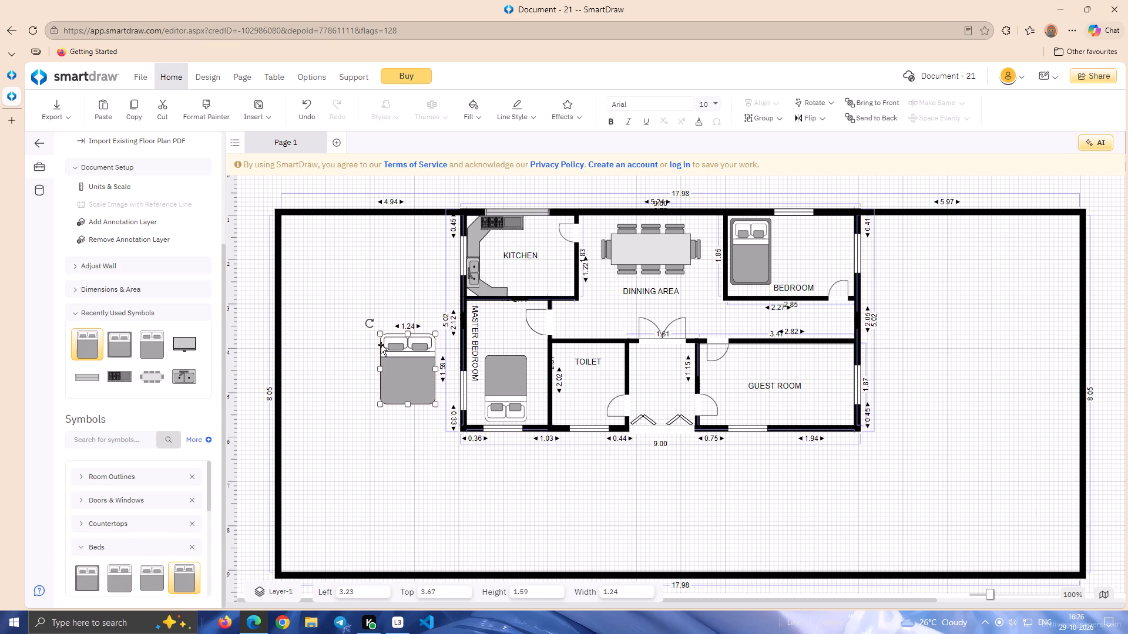
Turn the new bed 180° so its pillows face down, and place it inside the guest room along the right wall.
drag(371, 324, 428, 393)
drag(411, 379, 827, 395)
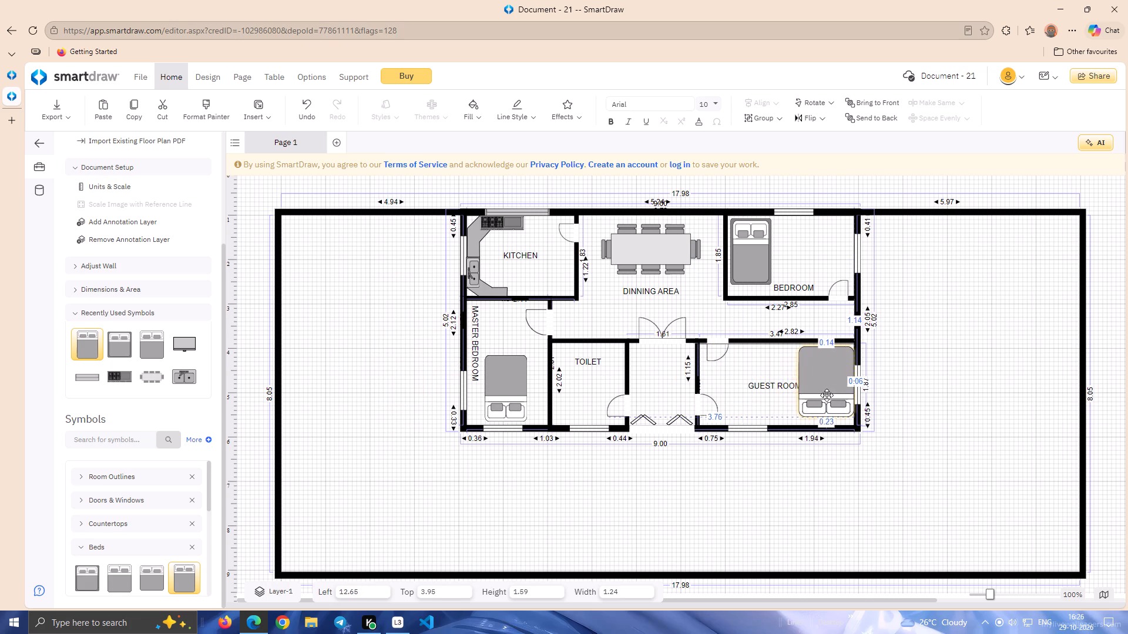
drag(827, 395, 825, 396)
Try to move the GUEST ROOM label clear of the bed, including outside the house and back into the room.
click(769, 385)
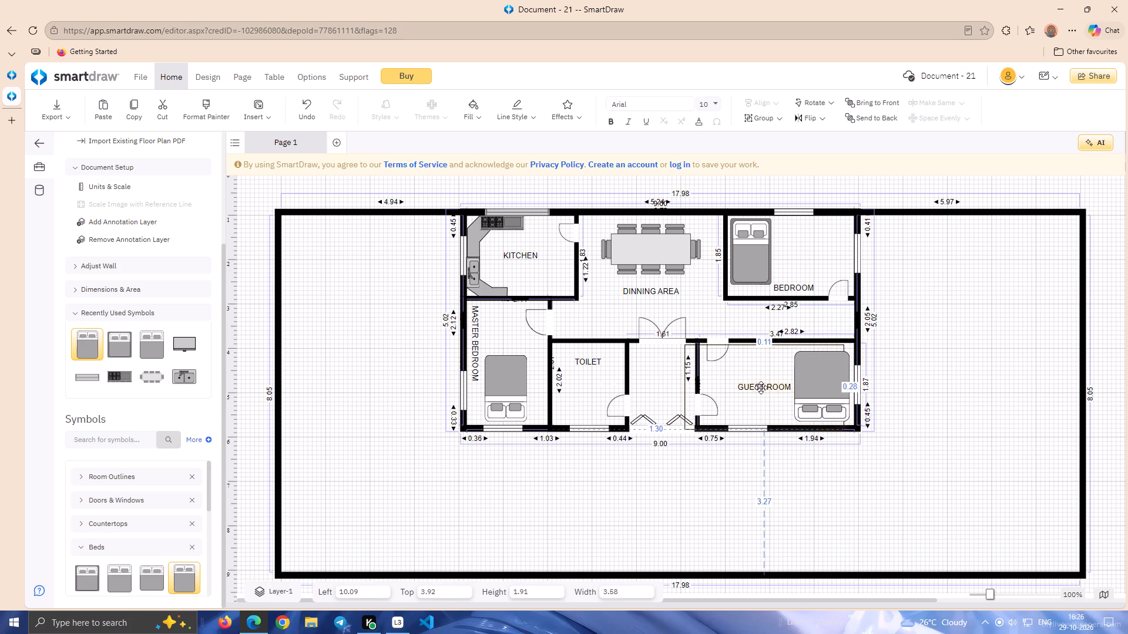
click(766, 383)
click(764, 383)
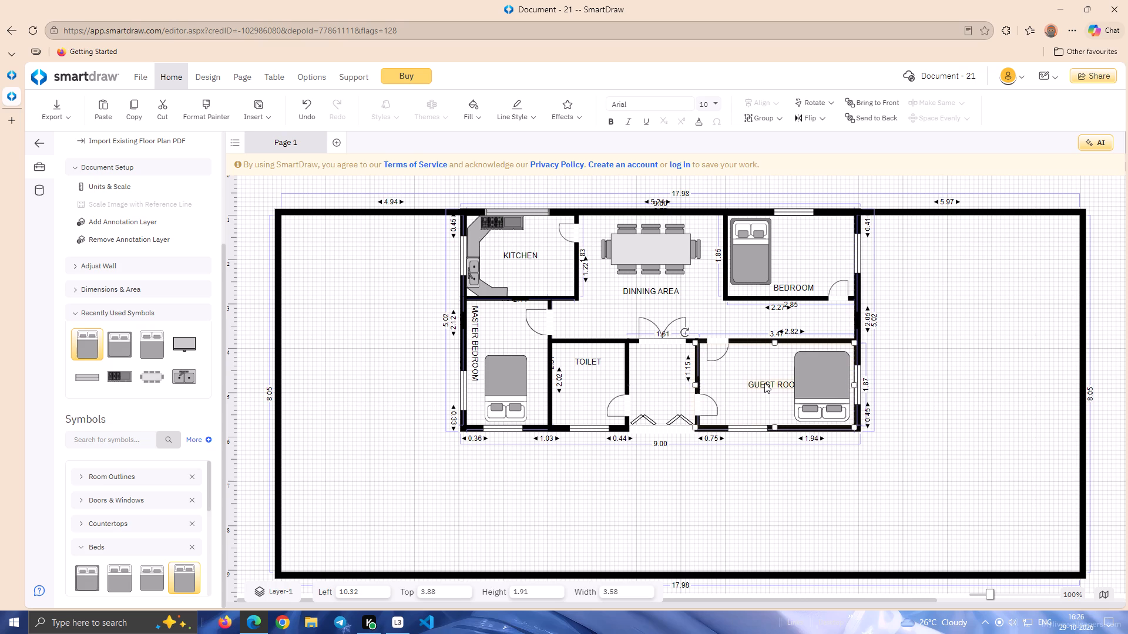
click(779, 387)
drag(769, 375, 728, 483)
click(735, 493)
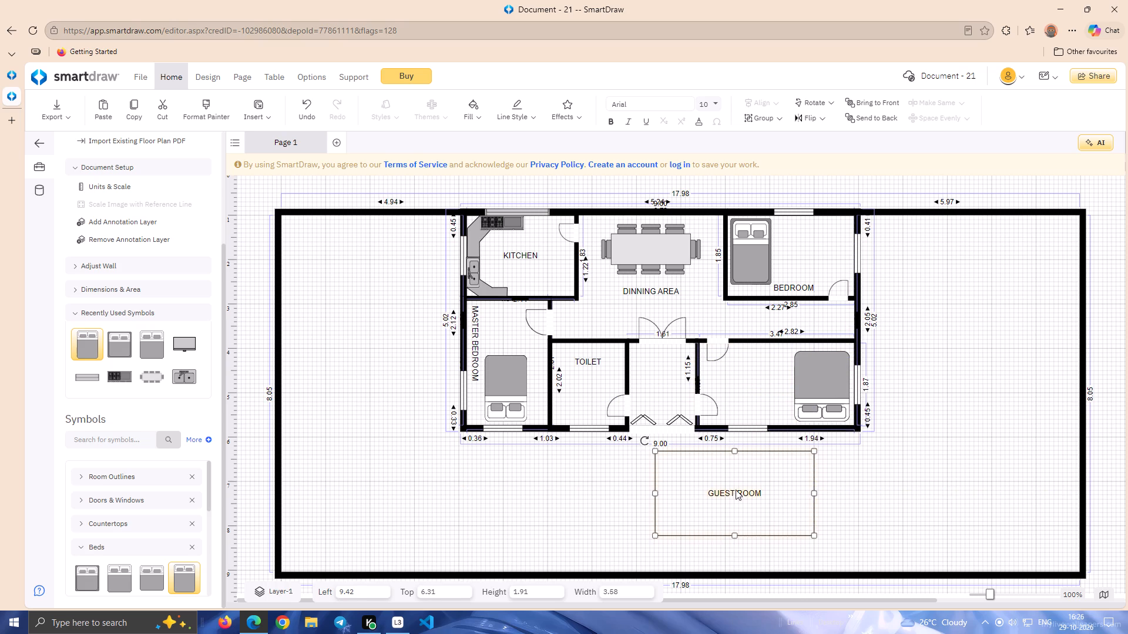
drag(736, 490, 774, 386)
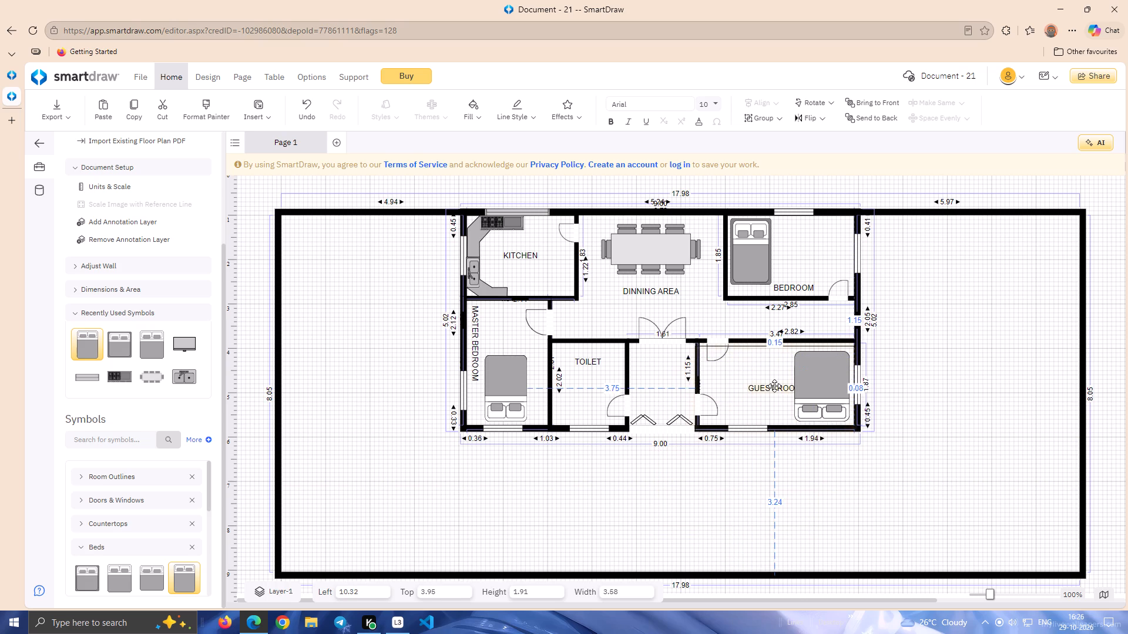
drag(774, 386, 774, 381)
Scale the guest room bed down to about 1.01 wide by 1.49 high and set it near the right wall, clear of the label.
click(811, 393)
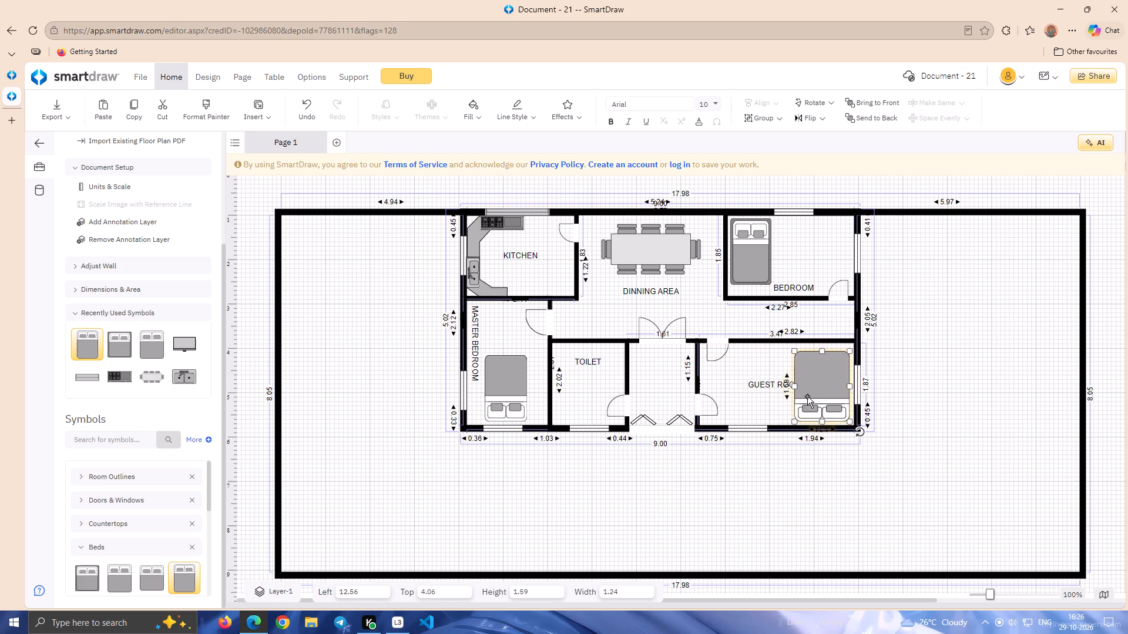
click(807, 396)
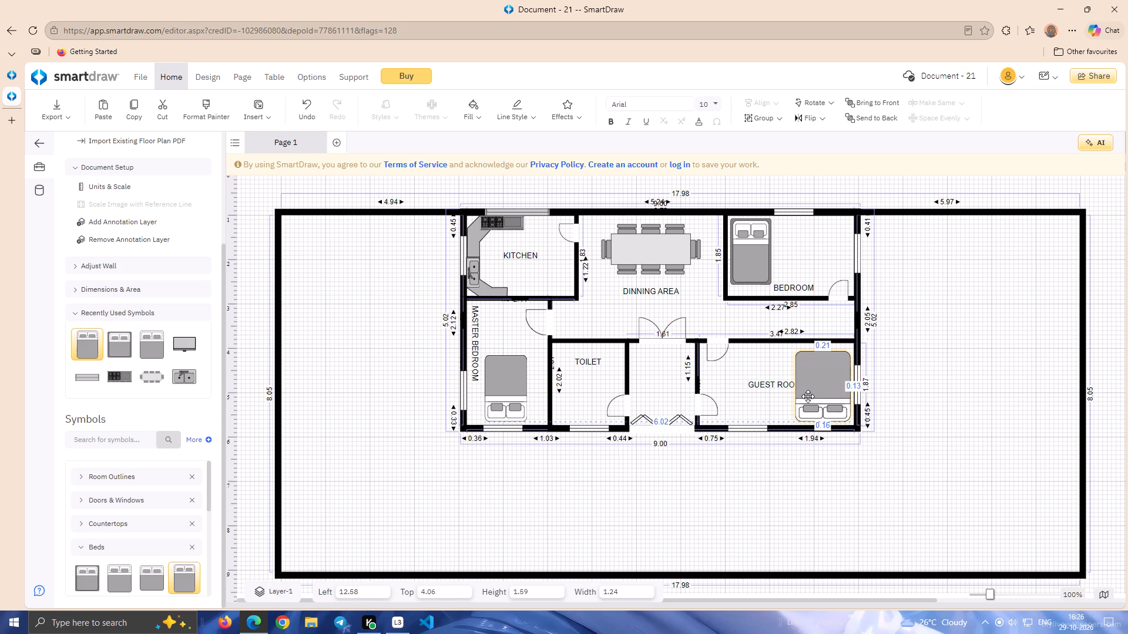
click(775, 388)
click(670, 511)
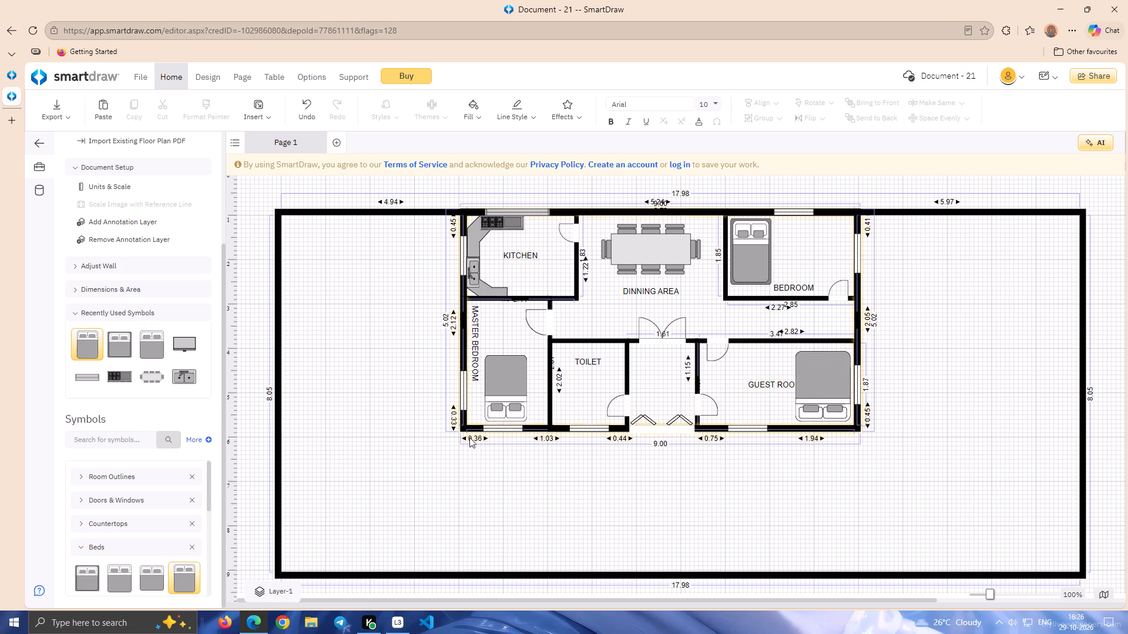
click(815, 393)
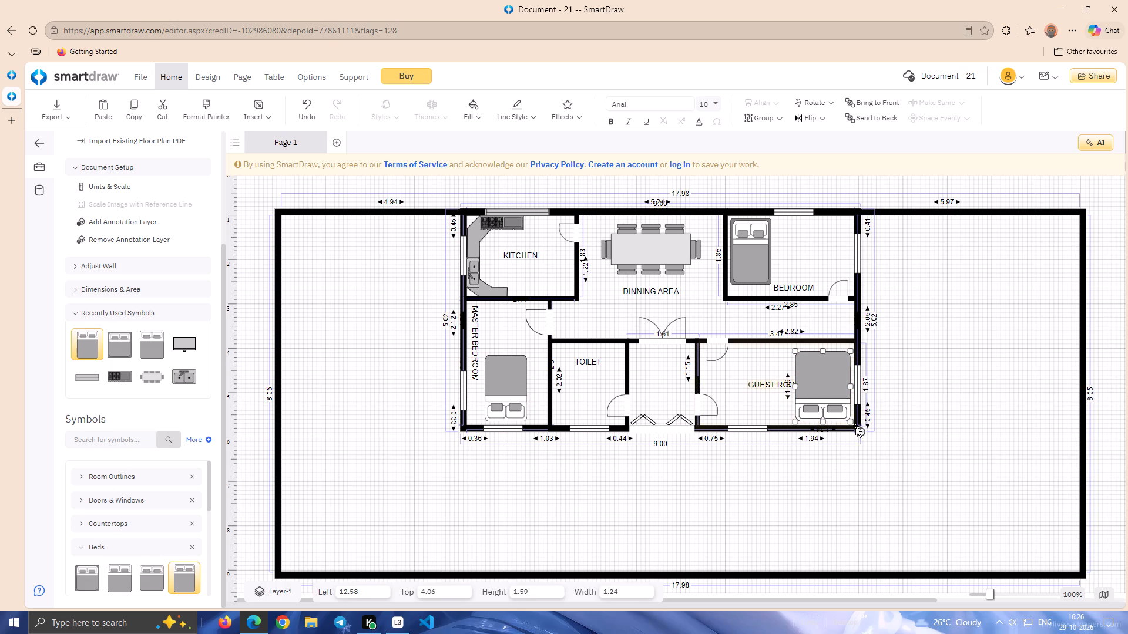
drag(851, 421, 840, 417)
drag(817, 398, 829, 399)
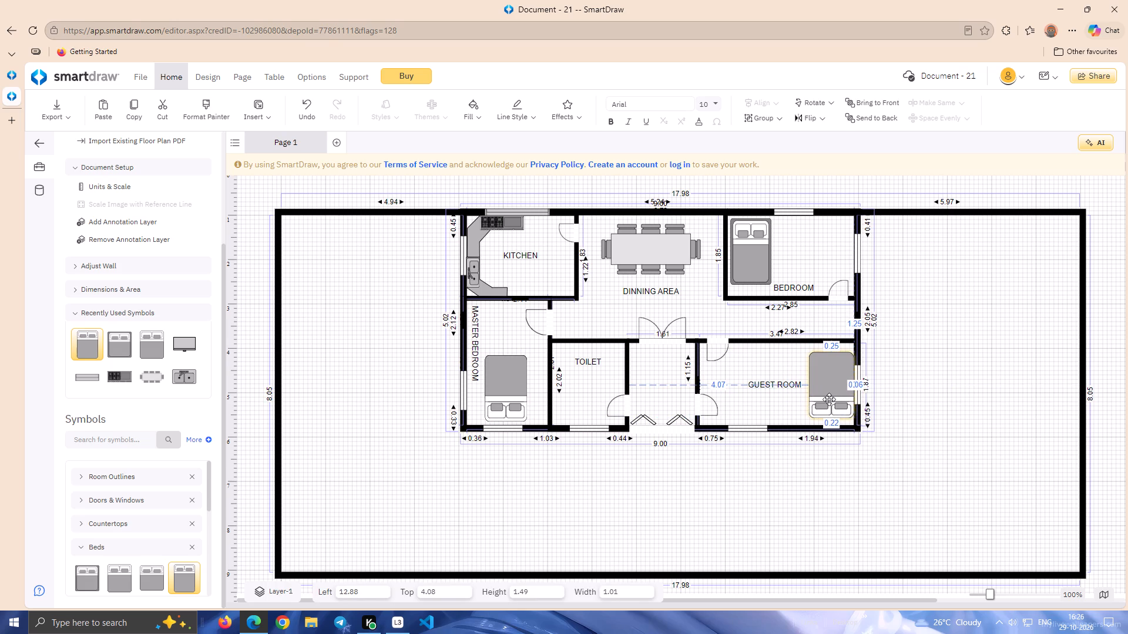
drag(829, 399, 828, 400)
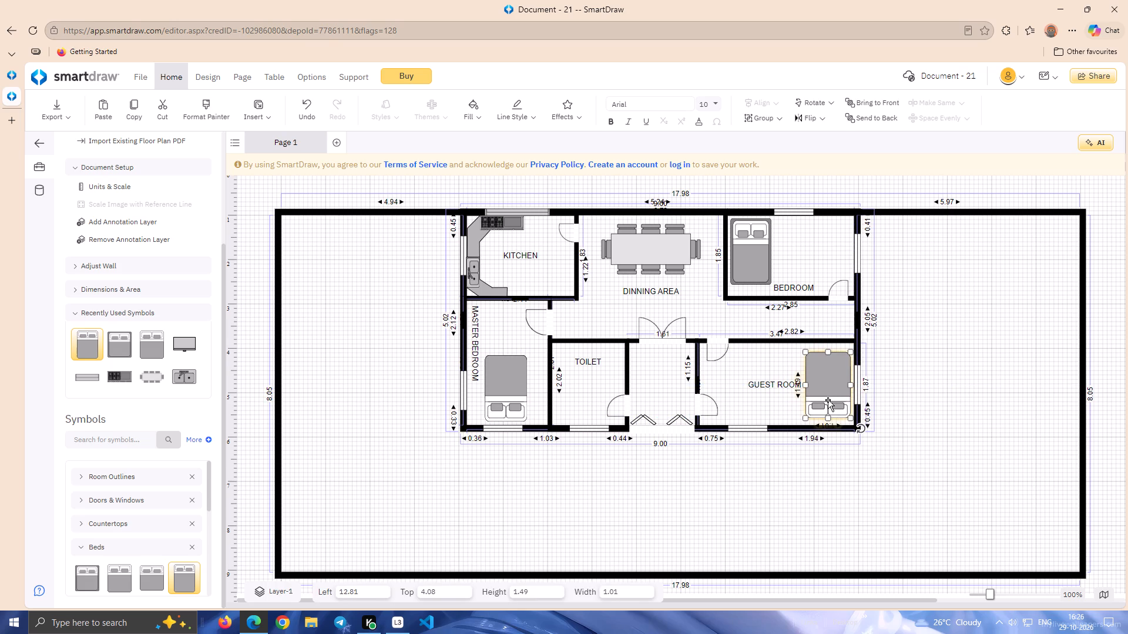
Nudge the guest room bed down to the bottom wall, at about 4.18 from the top.
key(Down)
key(Down)
key(Down)
key(Down)
key(Down)
key(Down)
key(Down)
key(Down)
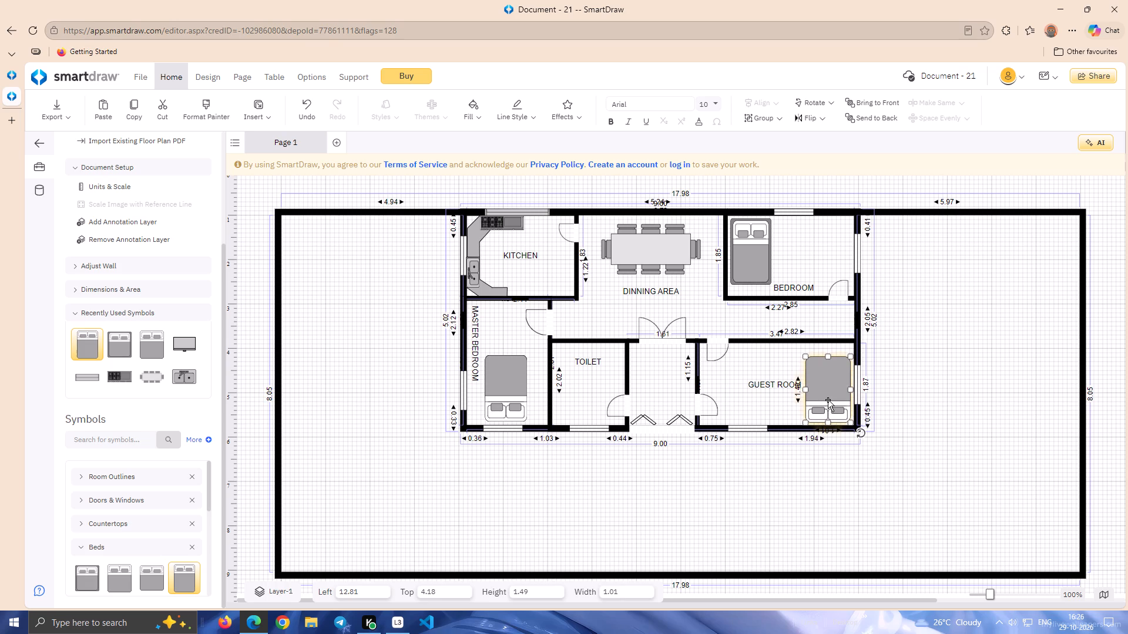
click(781, 475)
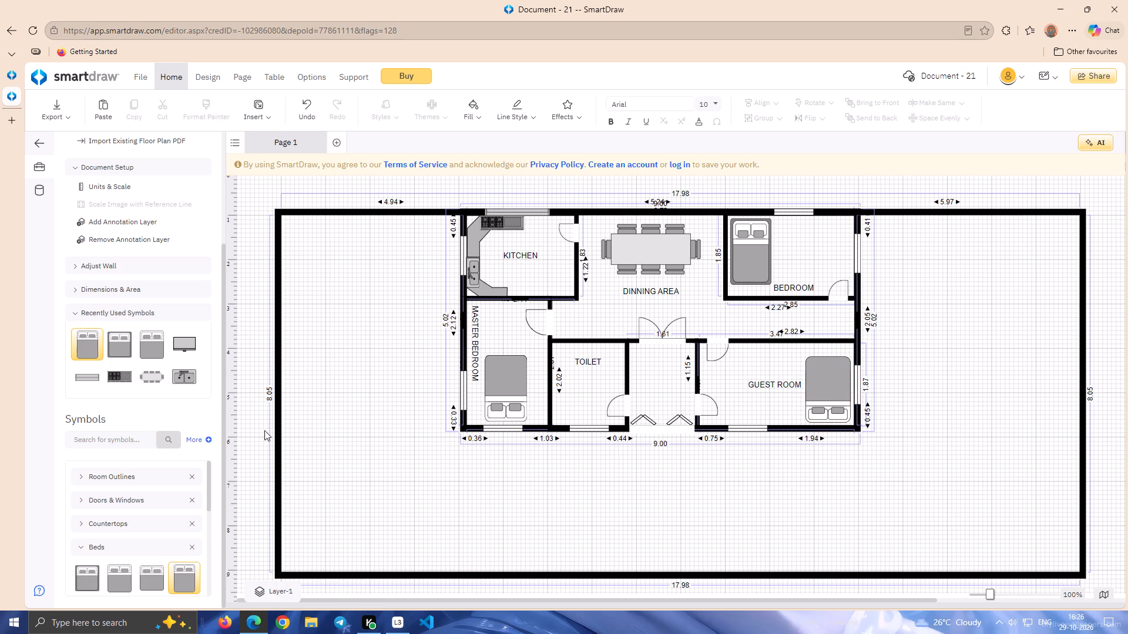
Insert the first Beds symbol and move it outside the house, to the left of the master bedroom.
double_click(83, 576)
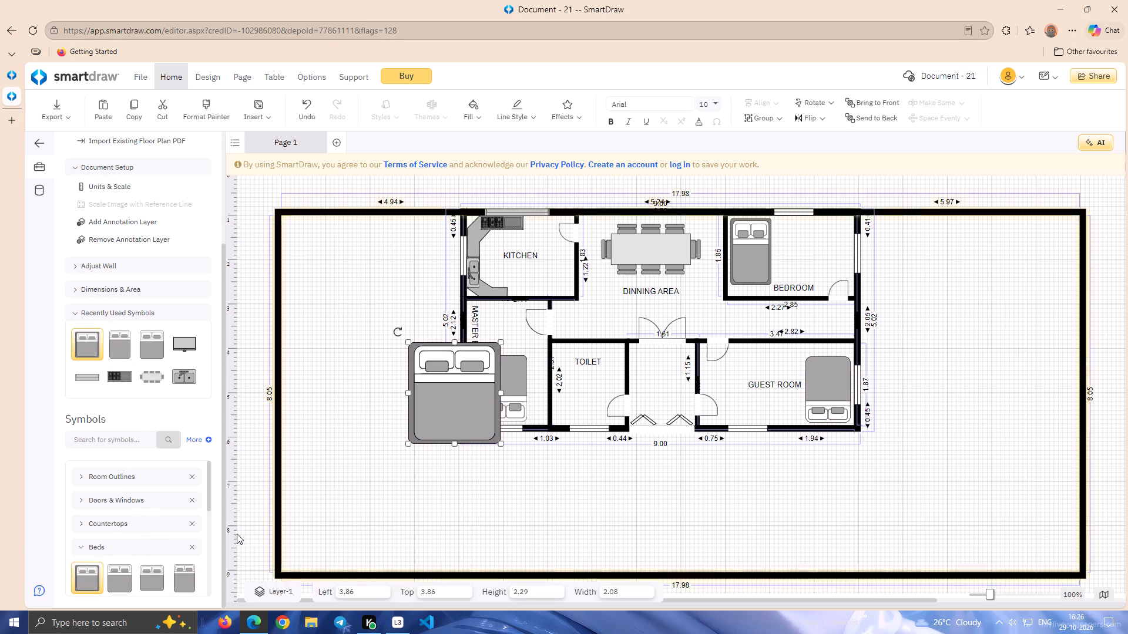
drag(209, 495, 209, 528)
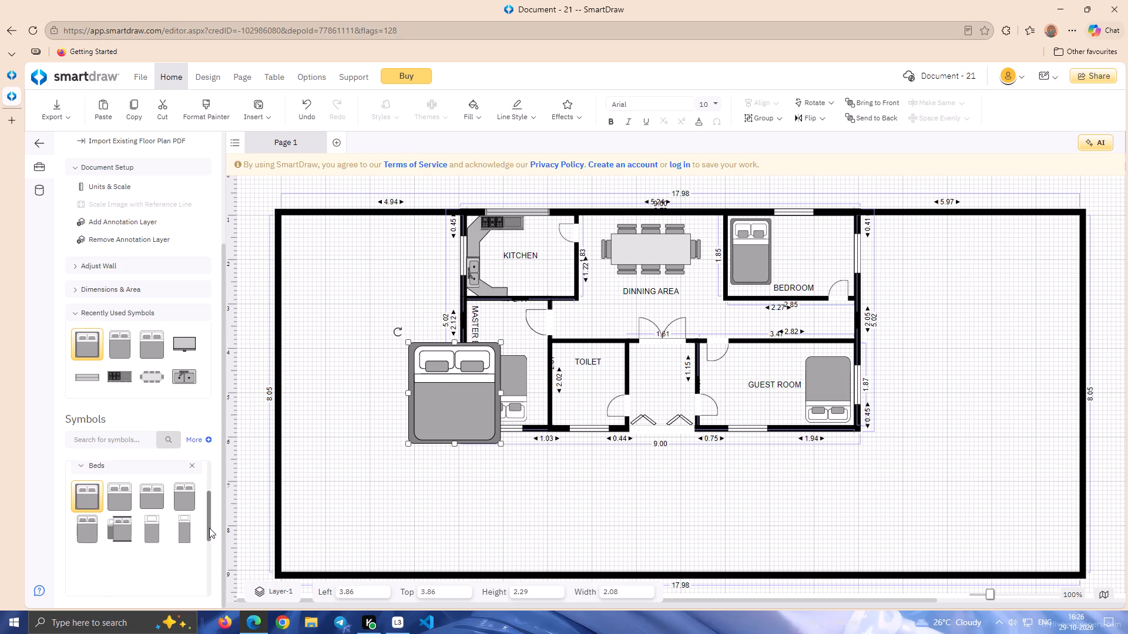
drag(209, 528, 206, 535)
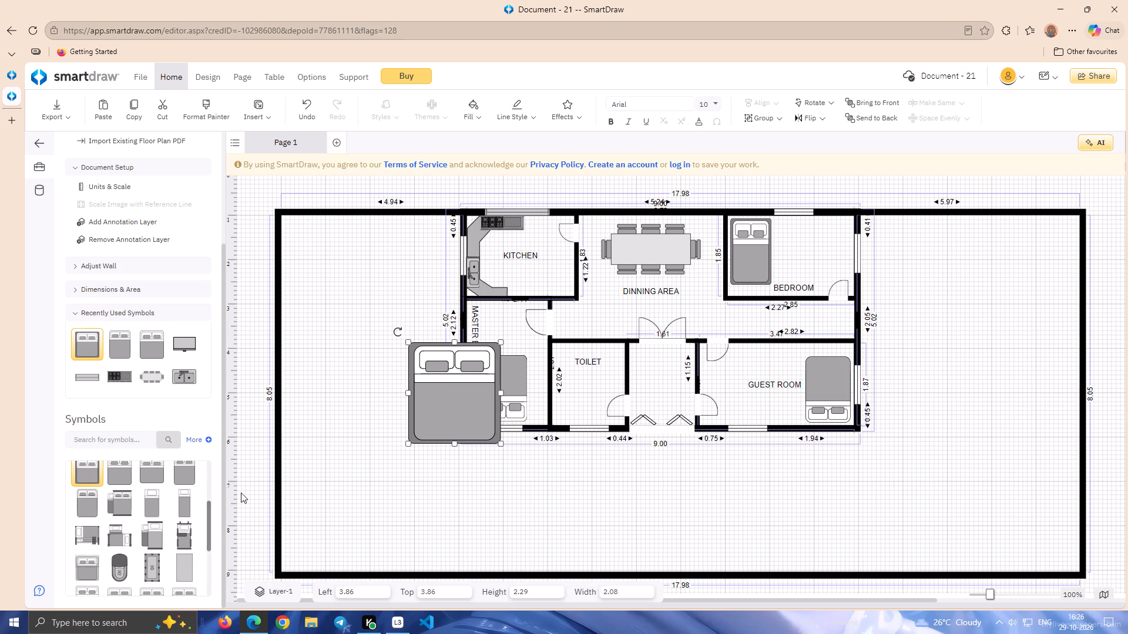
drag(461, 403, 401, 434)
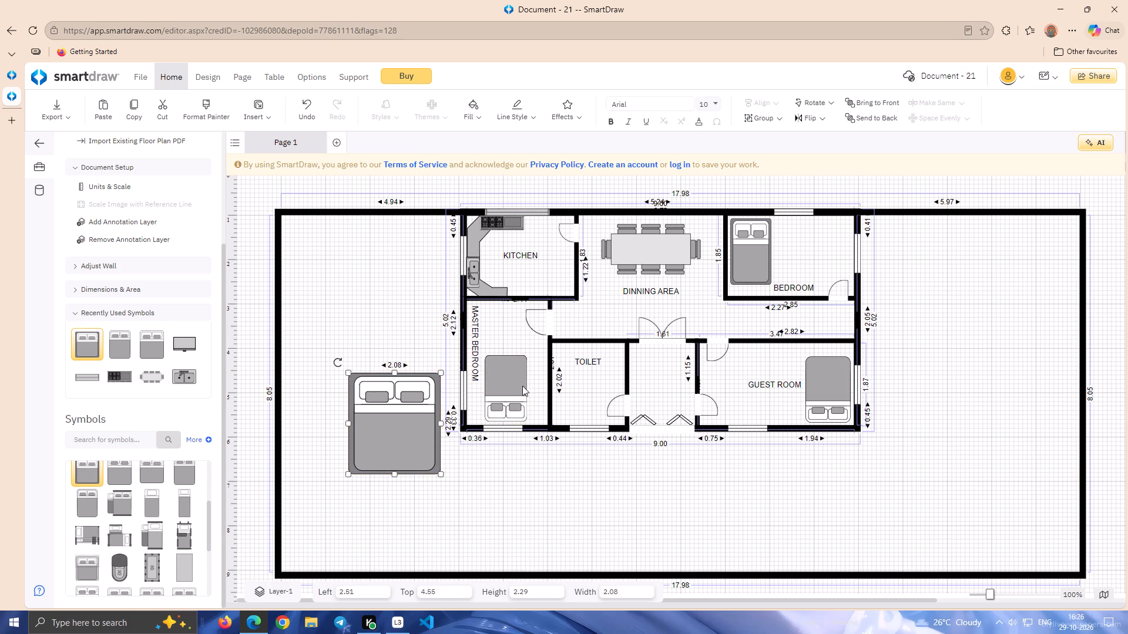
Move the existing master bedroom bed out of the room to the empty area below the house.
drag(501, 392, 489, 489)
Rotate the new framed bed 180° so its pillows face down, and scale it to about 1.53 wide by 1.88 high.
click(415, 416)
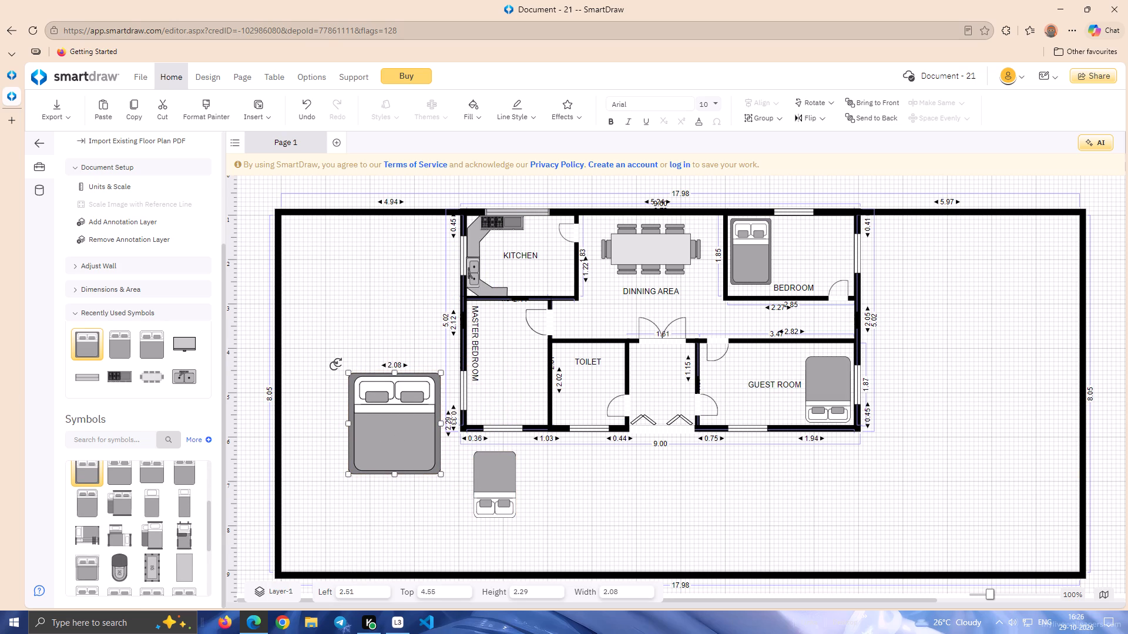
drag(334, 365, 466, 492)
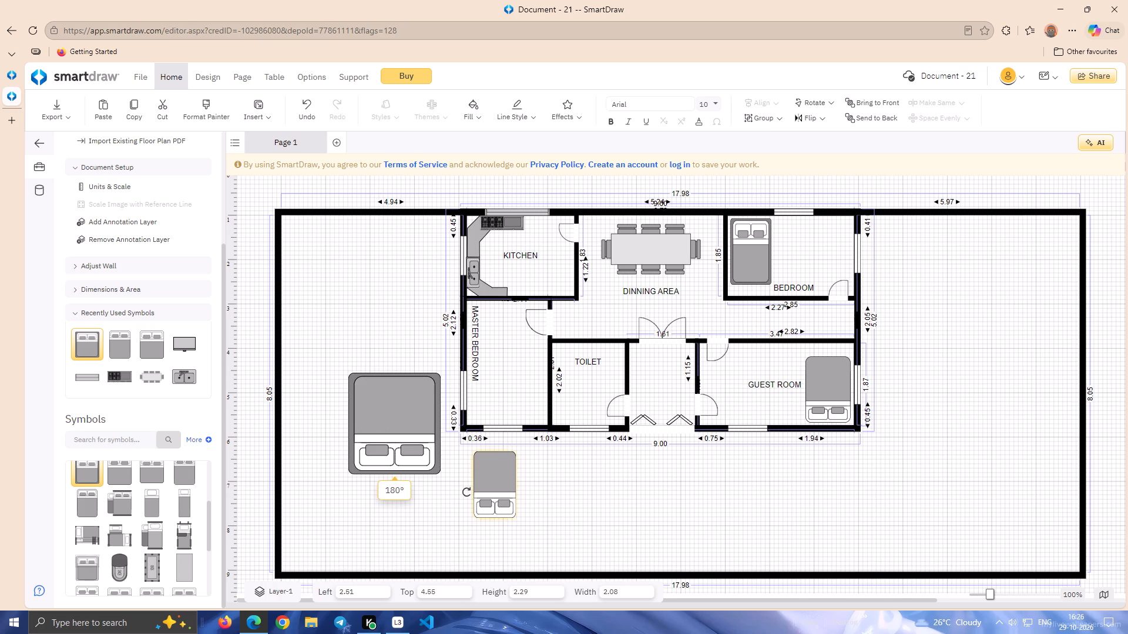
drag(466, 492, 467, 490)
drag(440, 475, 436, 469)
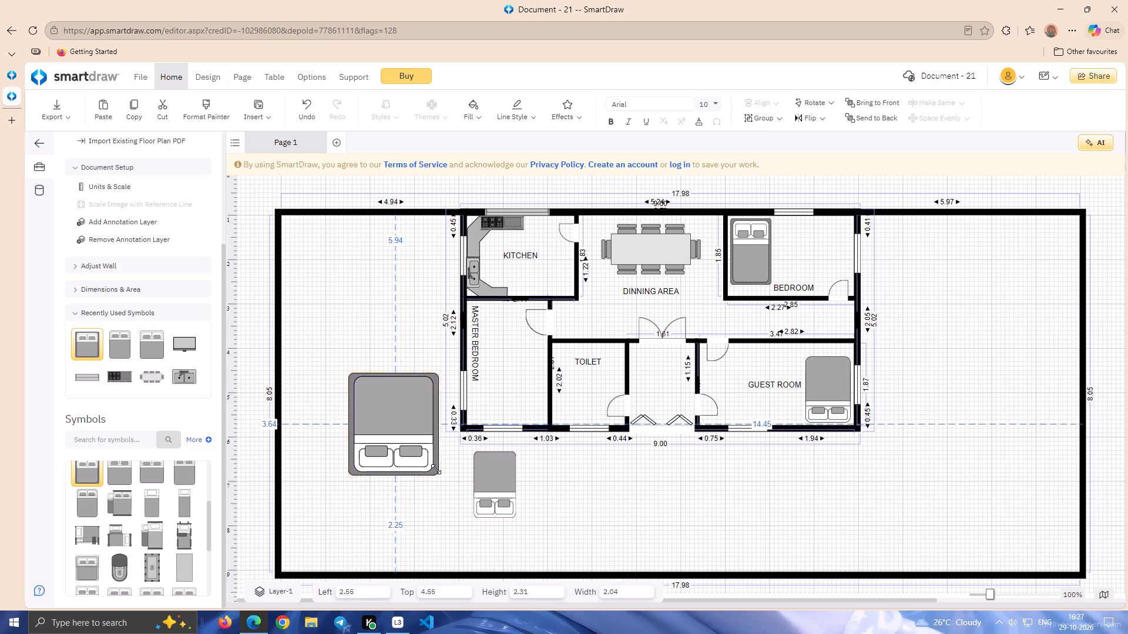
drag(436, 469, 416, 457)
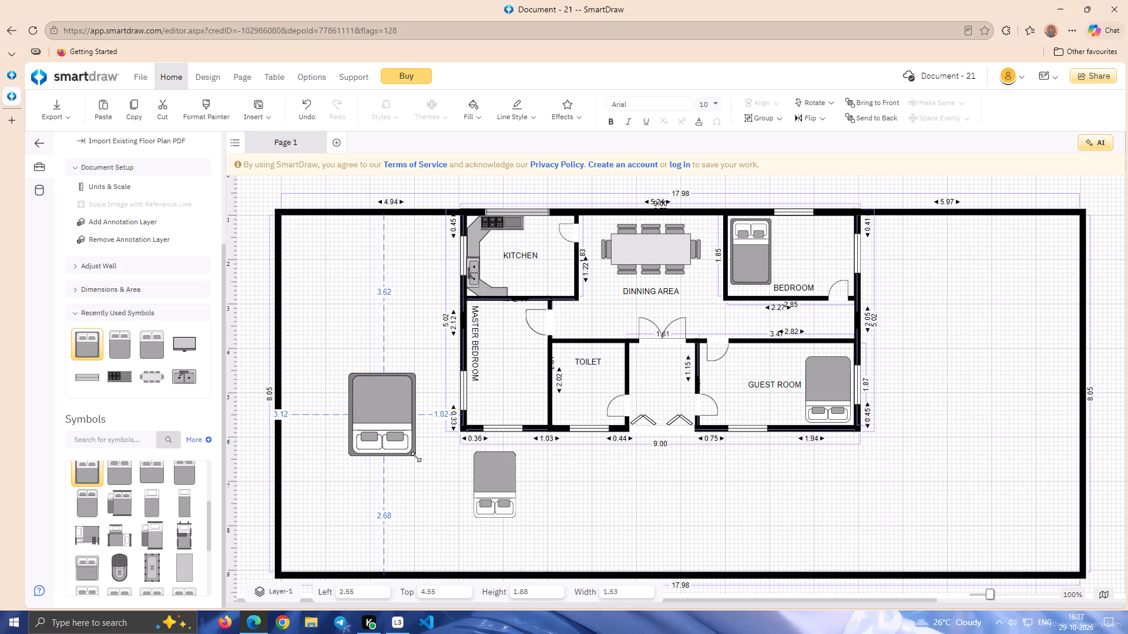
drag(416, 457, 415, 457)
Move the framed bed into the master bedroom and shrink it to about 1.19 wide by 1.49 high, clear of the room label.
drag(385, 434, 523, 403)
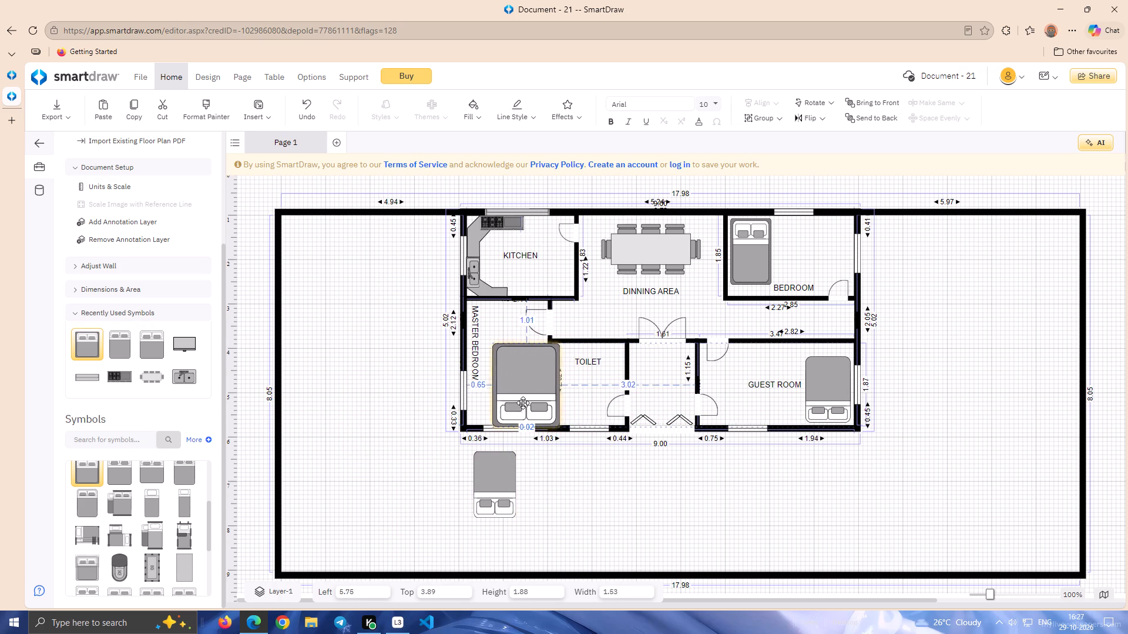
drag(523, 403, 506, 393)
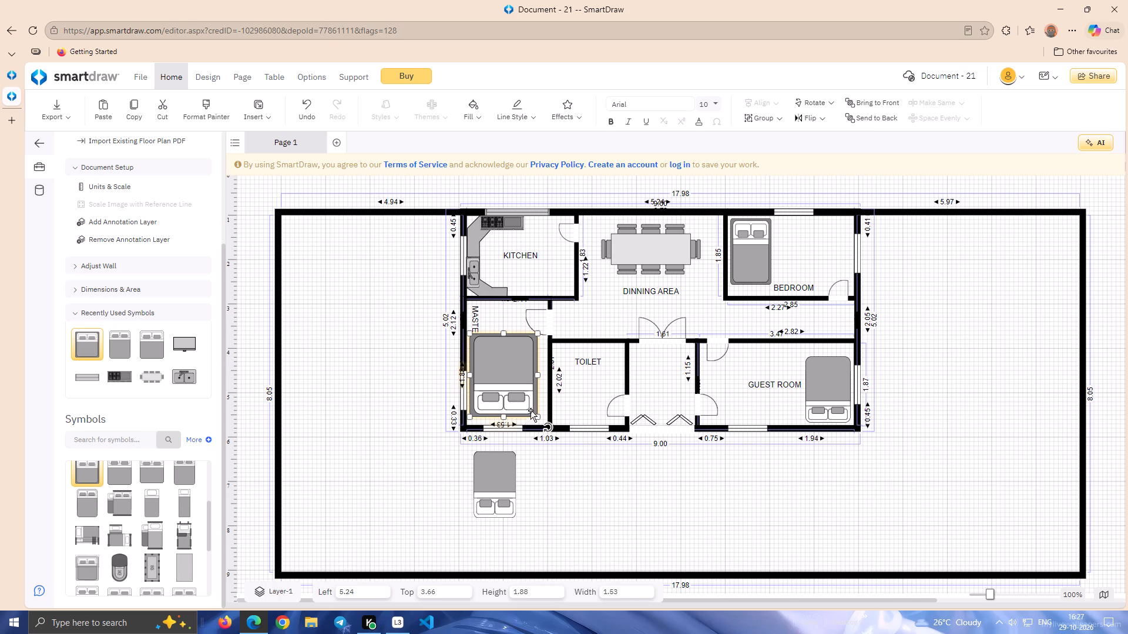
drag(535, 417, 524, 400)
drag(499, 377, 513, 396)
Nudge the master bedroom's framed bed slightly left and down so it sits against the bottom wall, clear of the label.
key(Left)
key(Left)
key(Left)
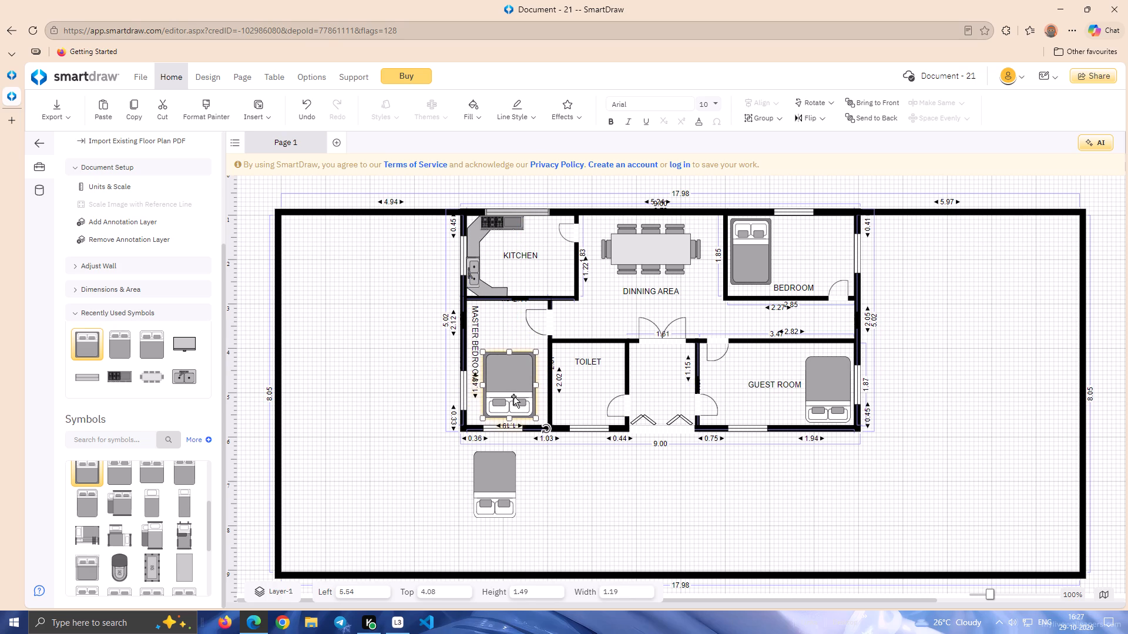
key(Down)
key(Down)
key(Down)
key(Down)
key(Down)
key(Down)
key(Down)
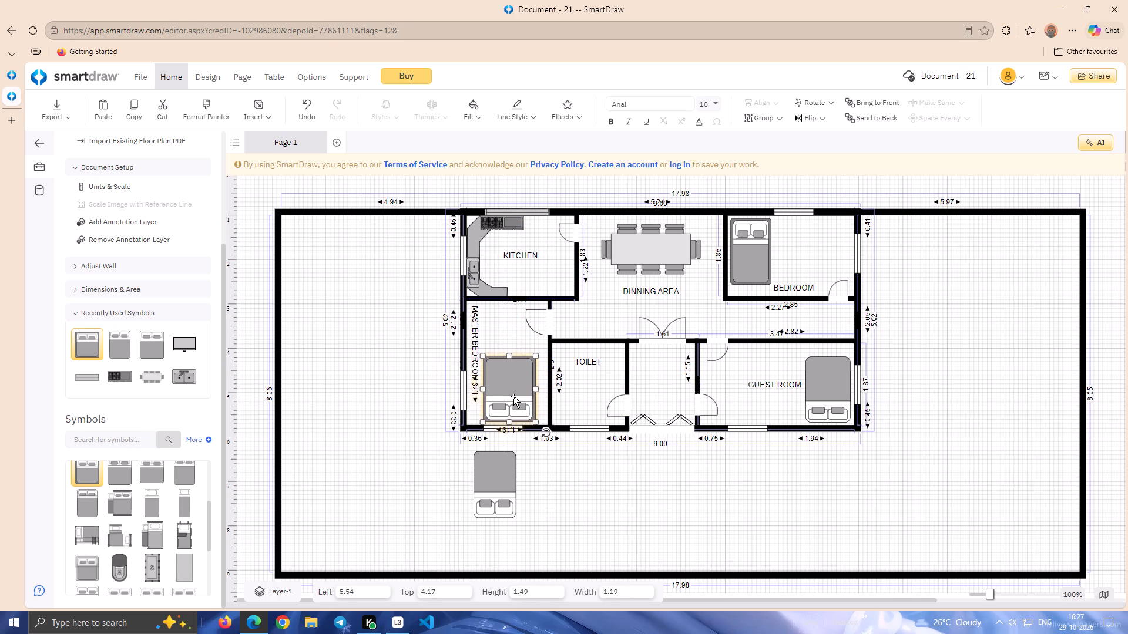
key(Down)
Delete the replaced master bedroom bed lying below the house.
click(504, 496)
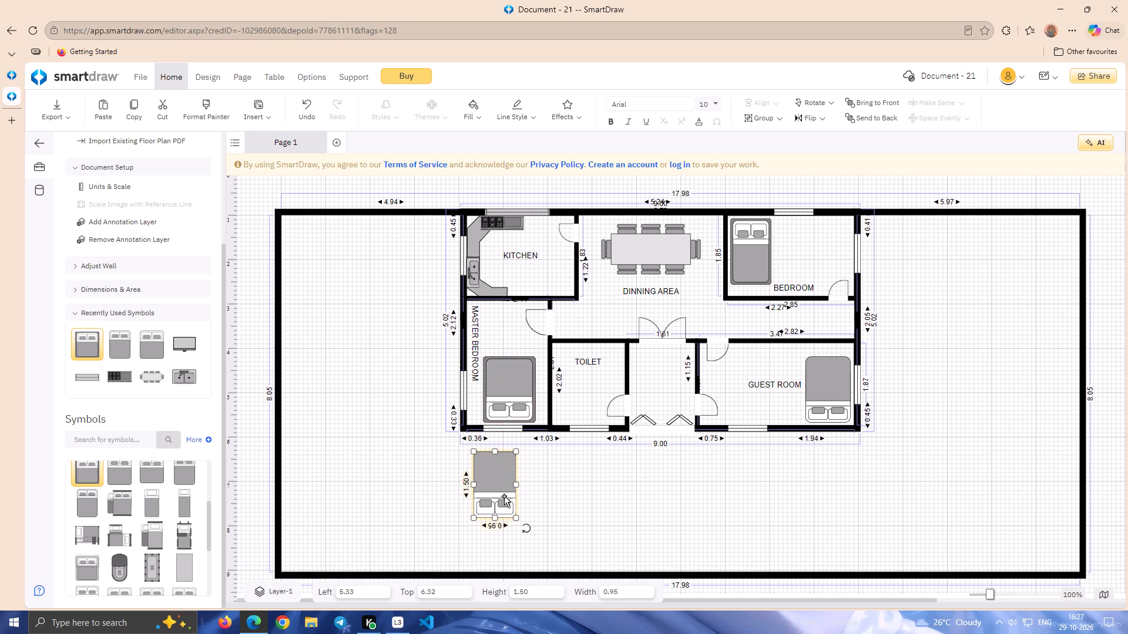
key(BackSpace)
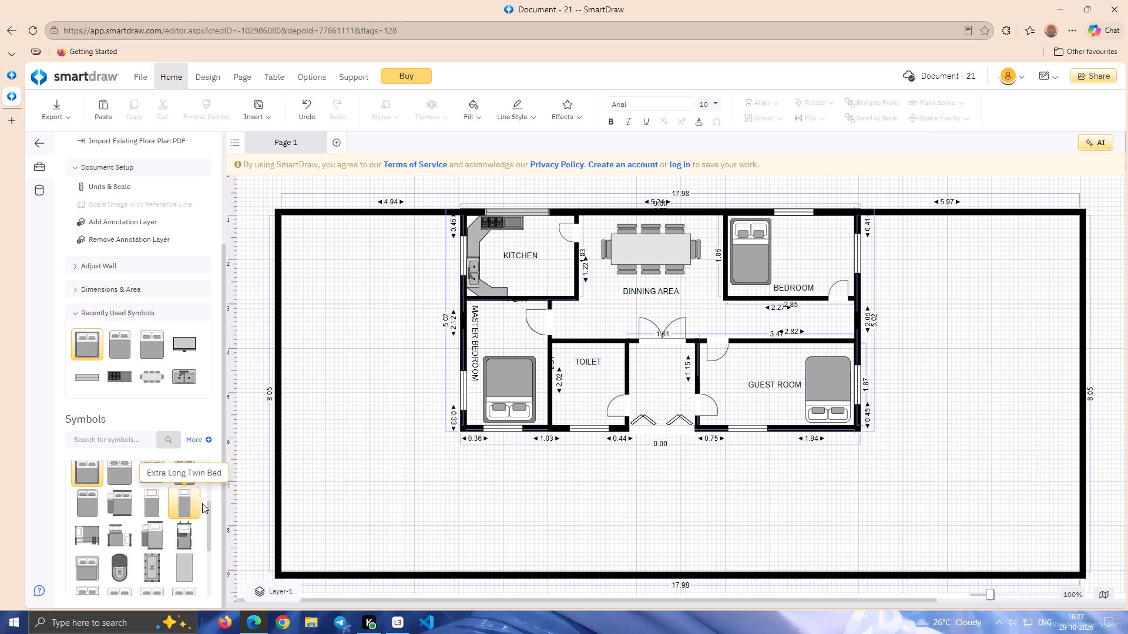
Insert the fourth Toilets symbol and place it in the toilet room's top-right corner, above the door.
drag(208, 515, 210, 492)
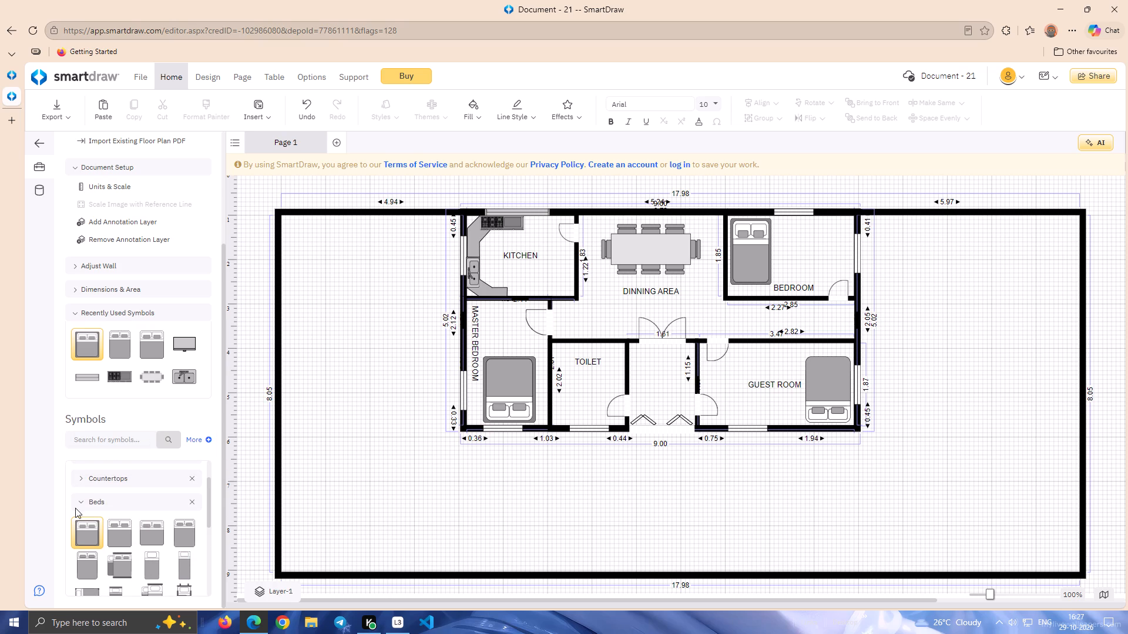
click(78, 501)
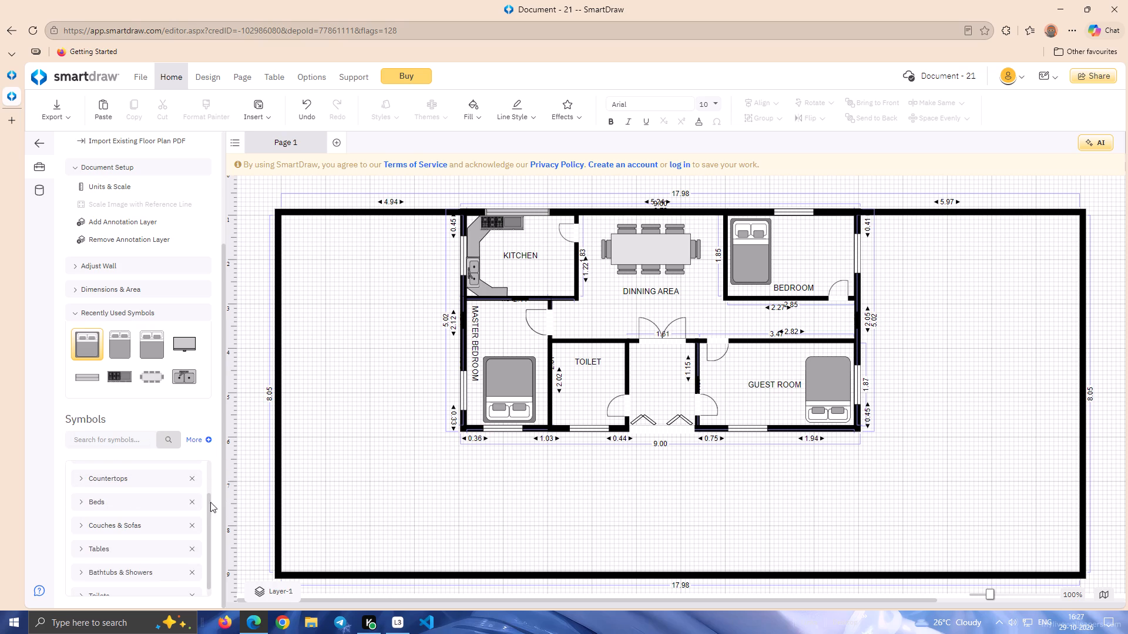
drag(209, 506, 208, 537)
click(82, 586)
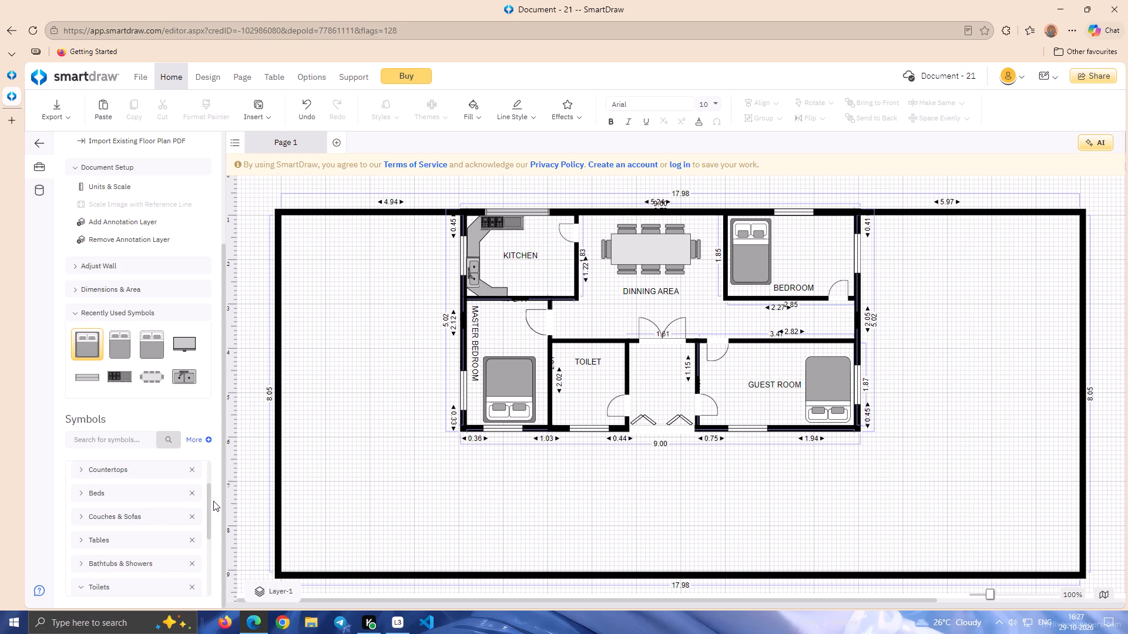
drag(209, 501, 203, 527)
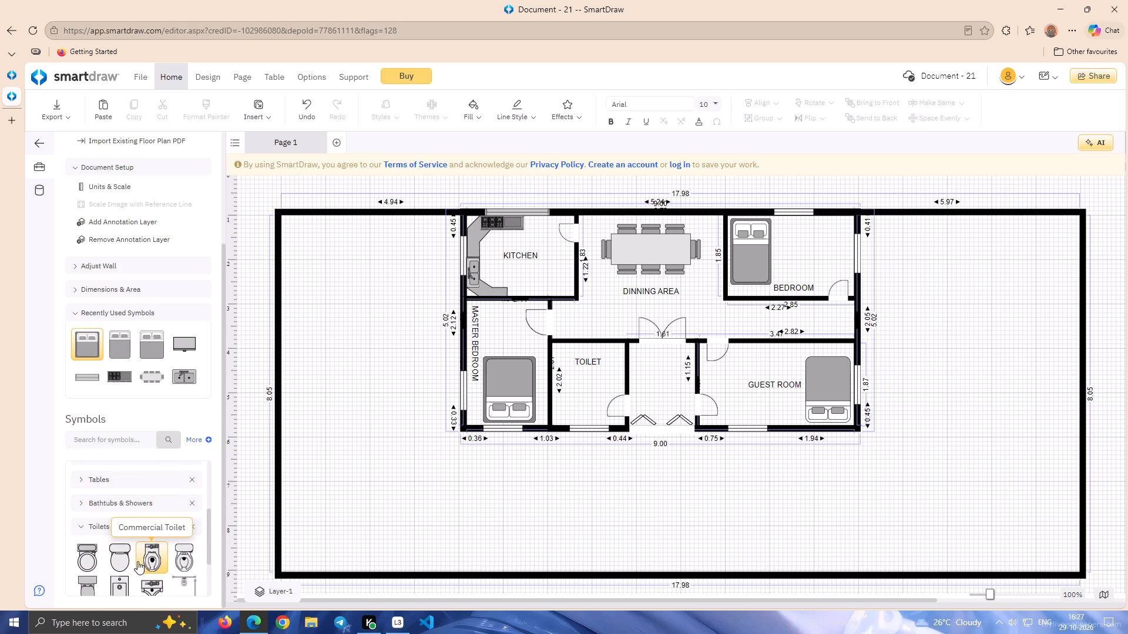
double_click(177, 554)
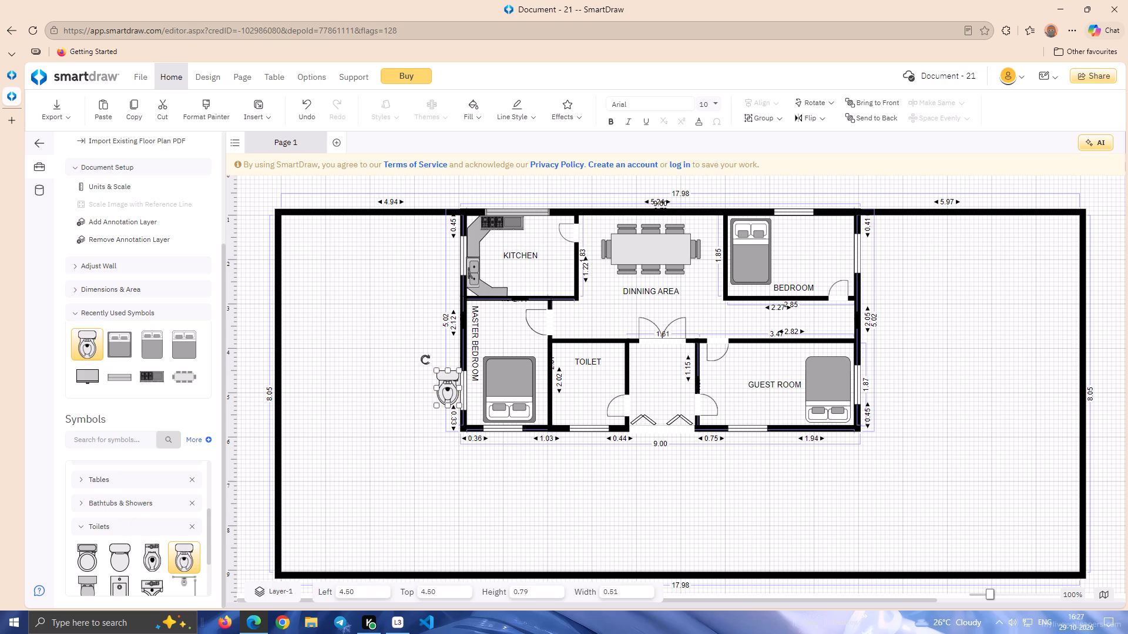
drag(450, 390, 615, 376)
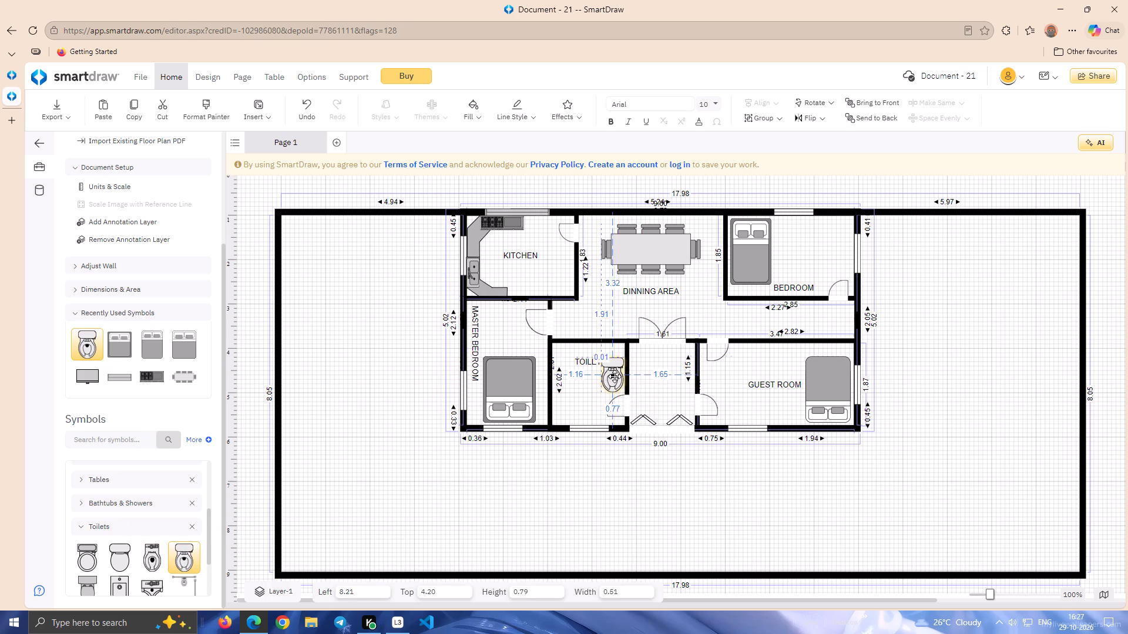
drag(615, 376, 613, 369)
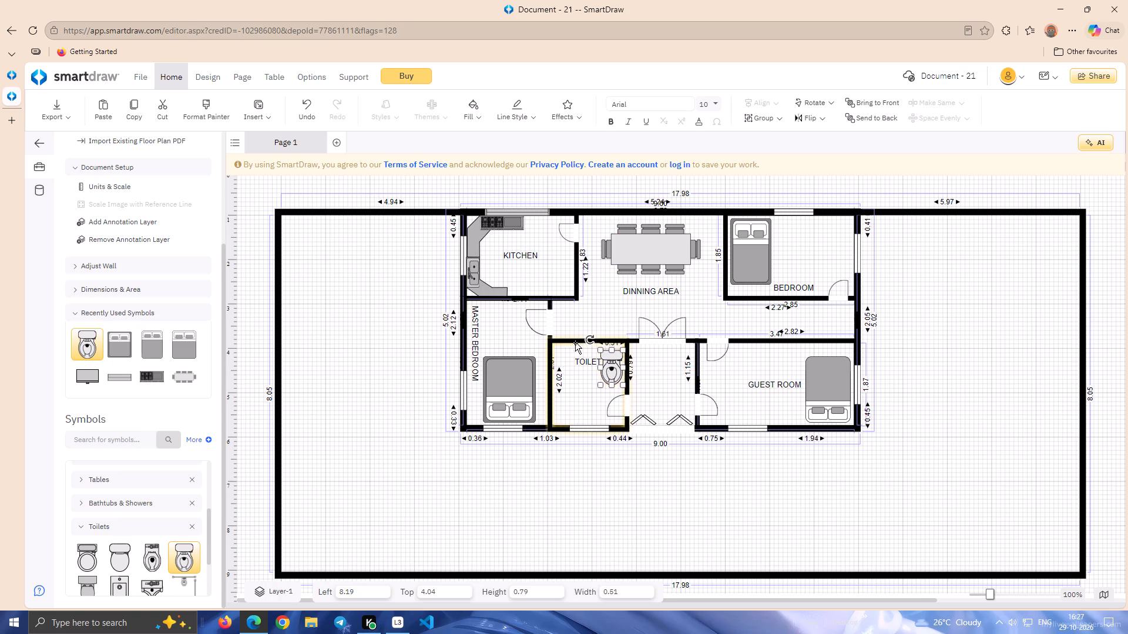
Rotate the toilet fixture a quarter turn so its tank backs onto the toilet room's right wall.
drag(587, 340, 624, 353)
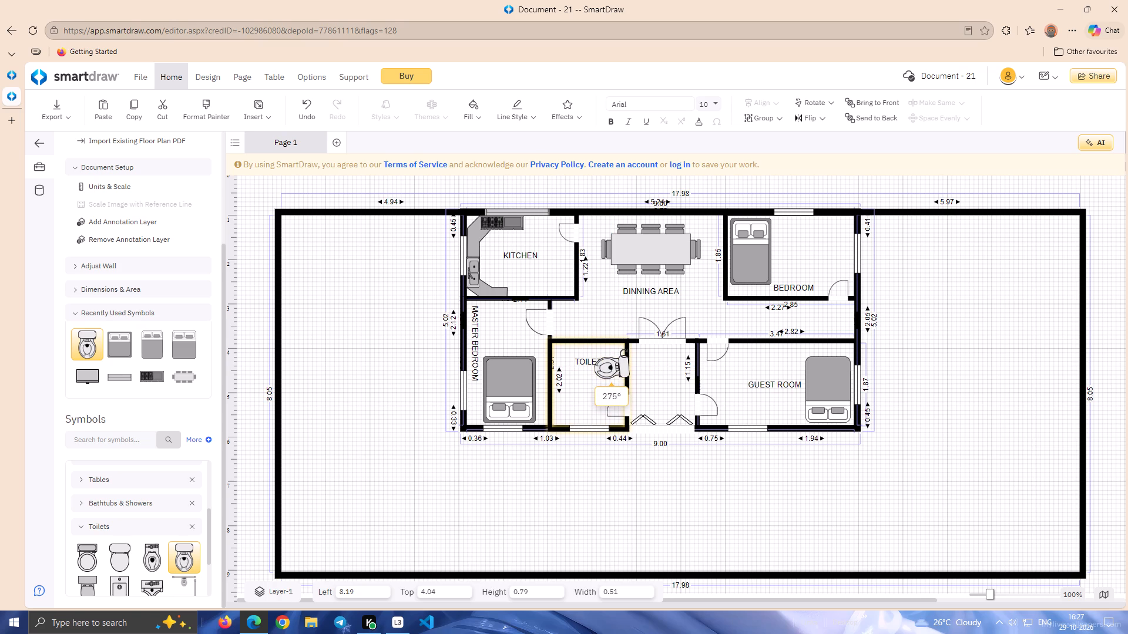
drag(624, 353, 624, 358)
Move the TOILET label down to the lower part of the room, clear of the toilet fixture.
click(582, 360)
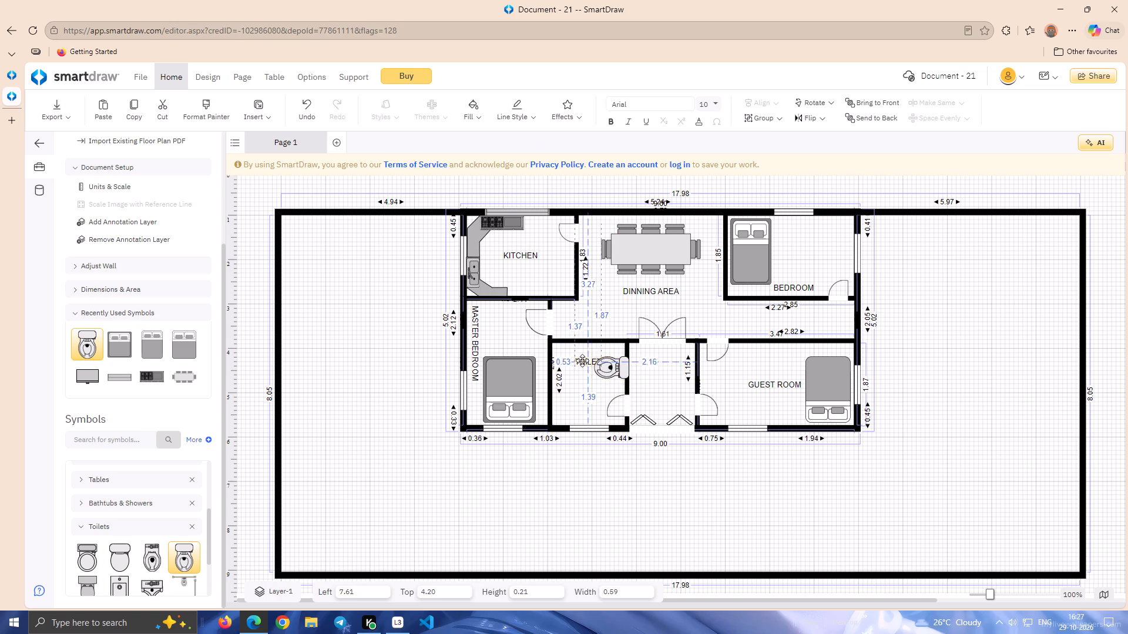
drag(582, 360, 579, 408)
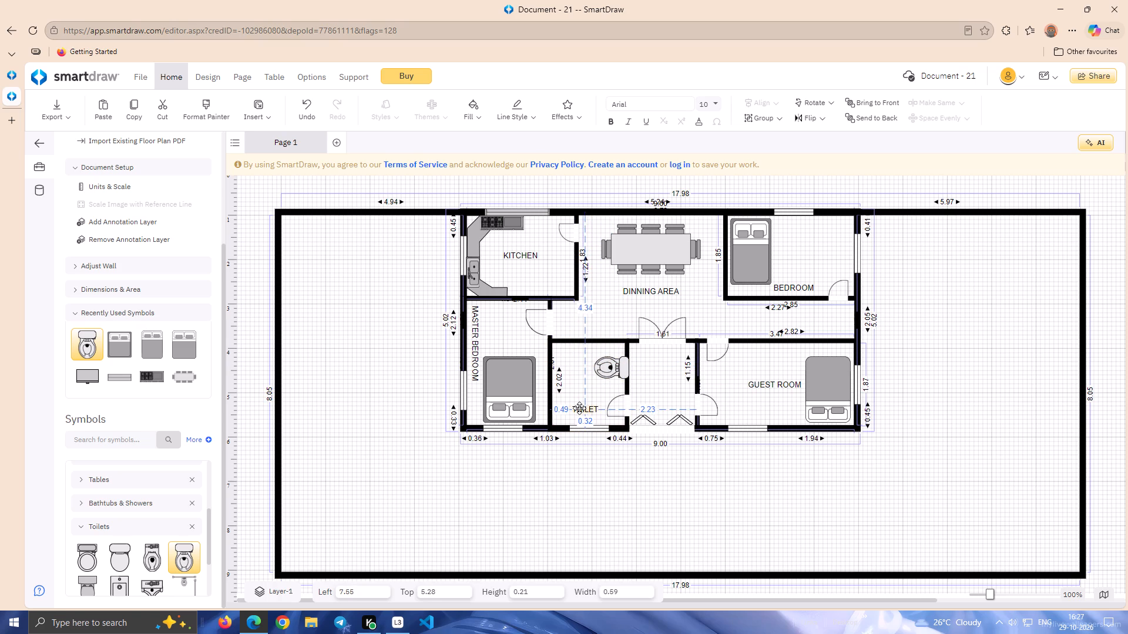
drag(579, 408, 580, 409)
Move the toilet fixture up into the room's top-right corner and nudge it down slightly, to about 8.04 left and 3.79 top.
drag(607, 367, 600, 359)
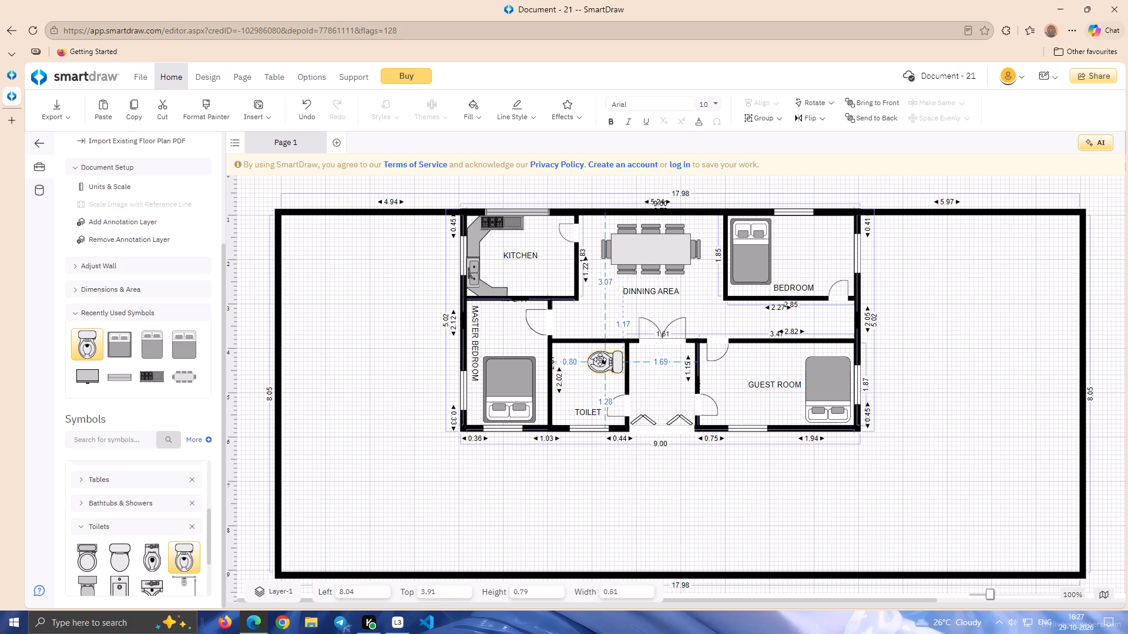
drag(600, 359, 600, 356)
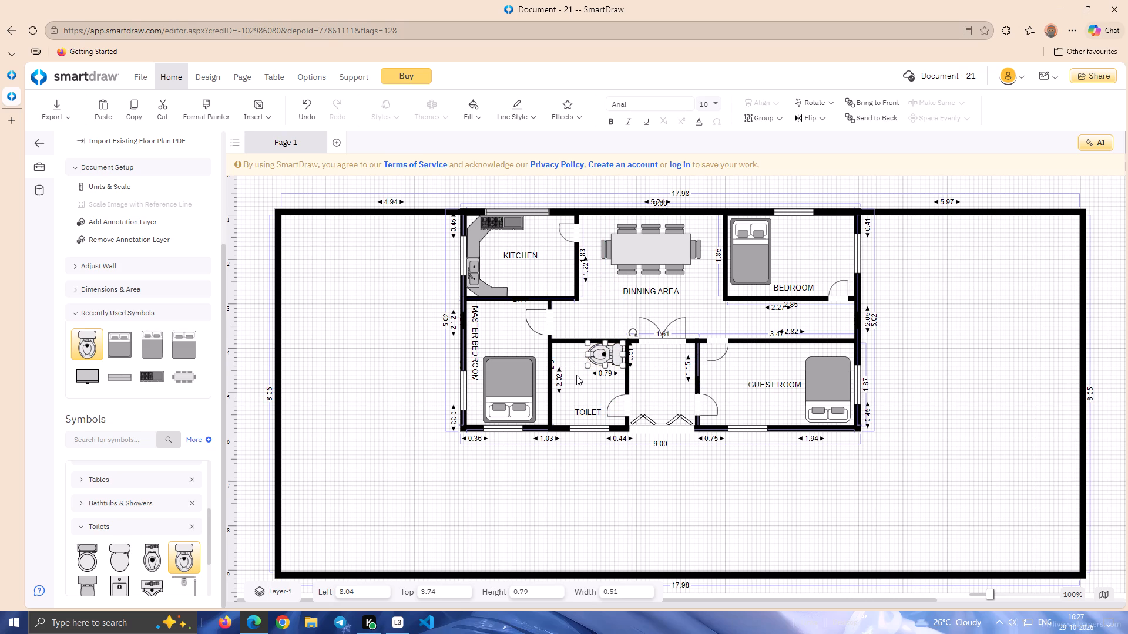
key(Down)
key(Down)
click(504, 412)
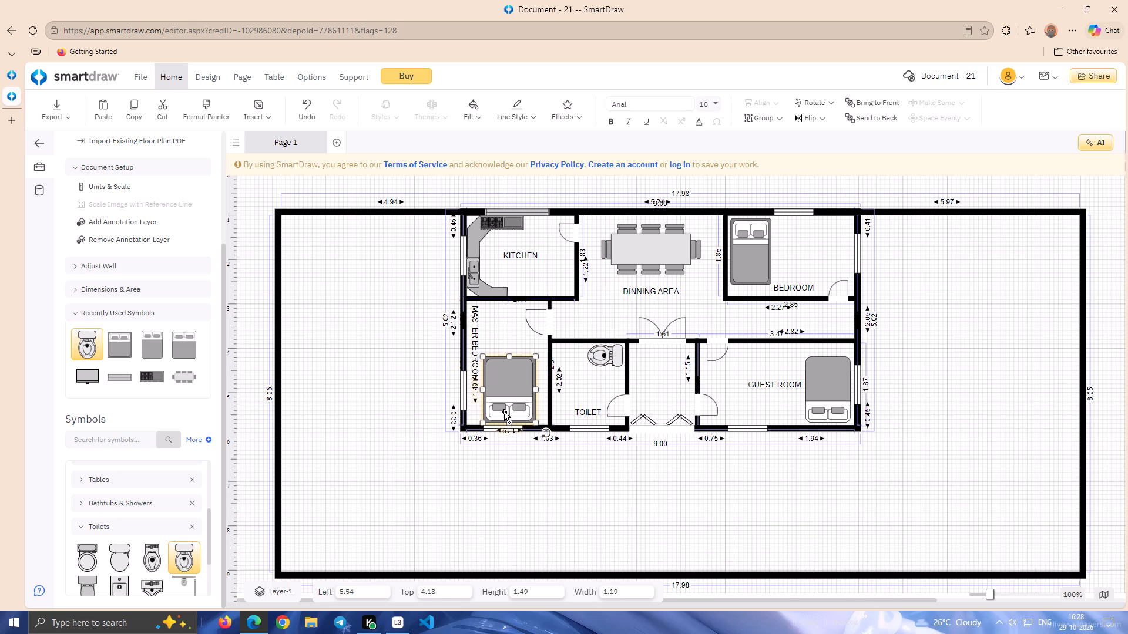
click(377, 455)
click(605, 362)
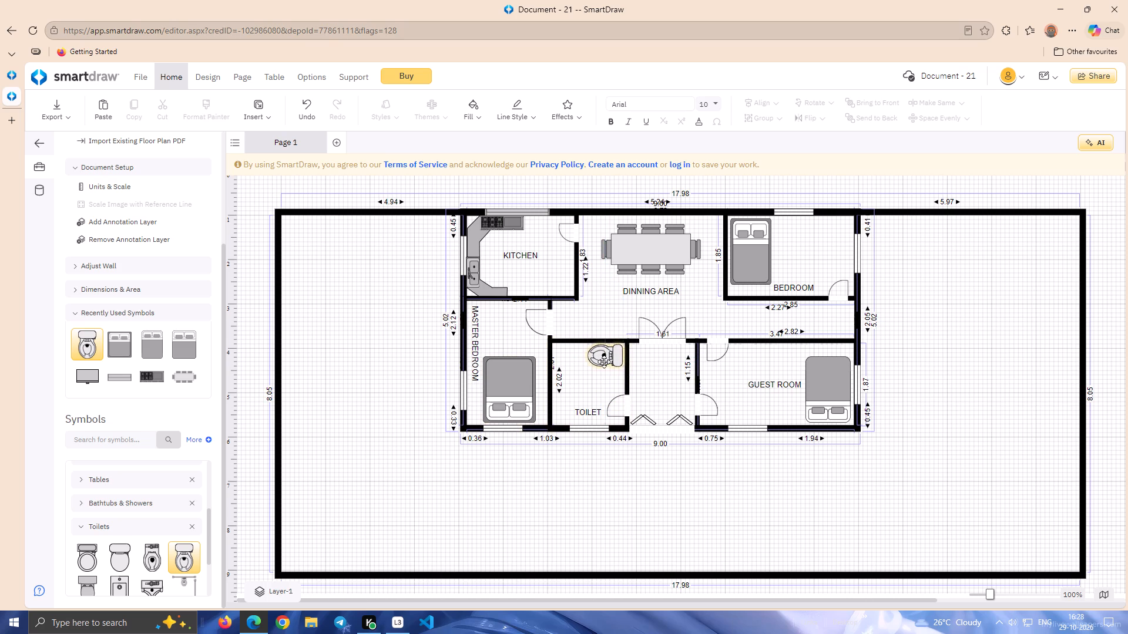
key(Down)
key(Down)
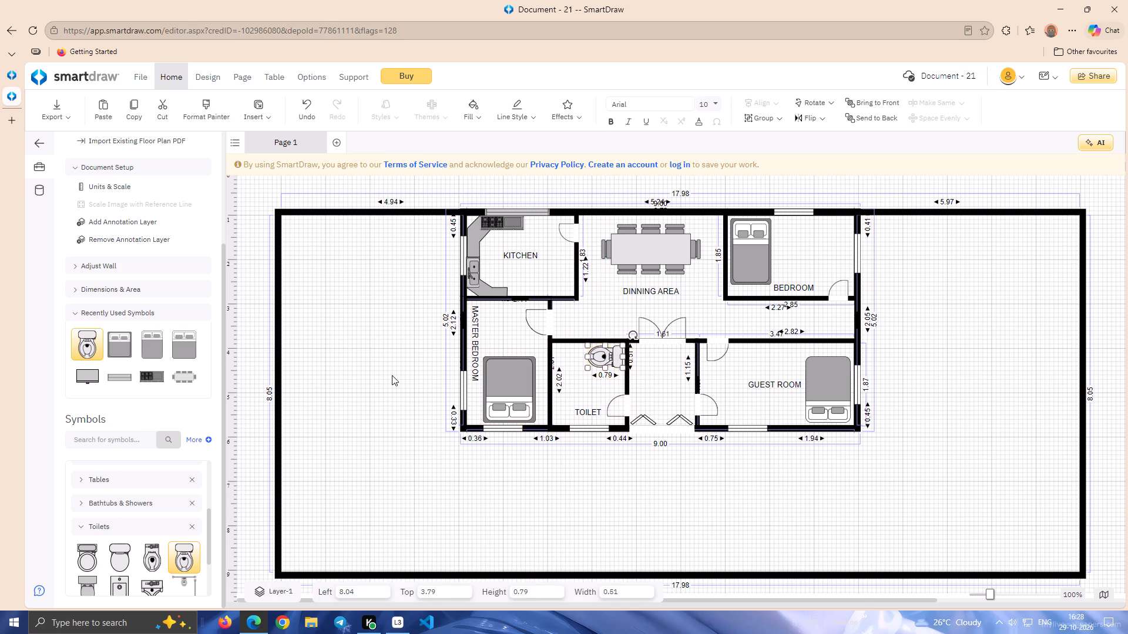
click(198, 379)
click(321, 347)
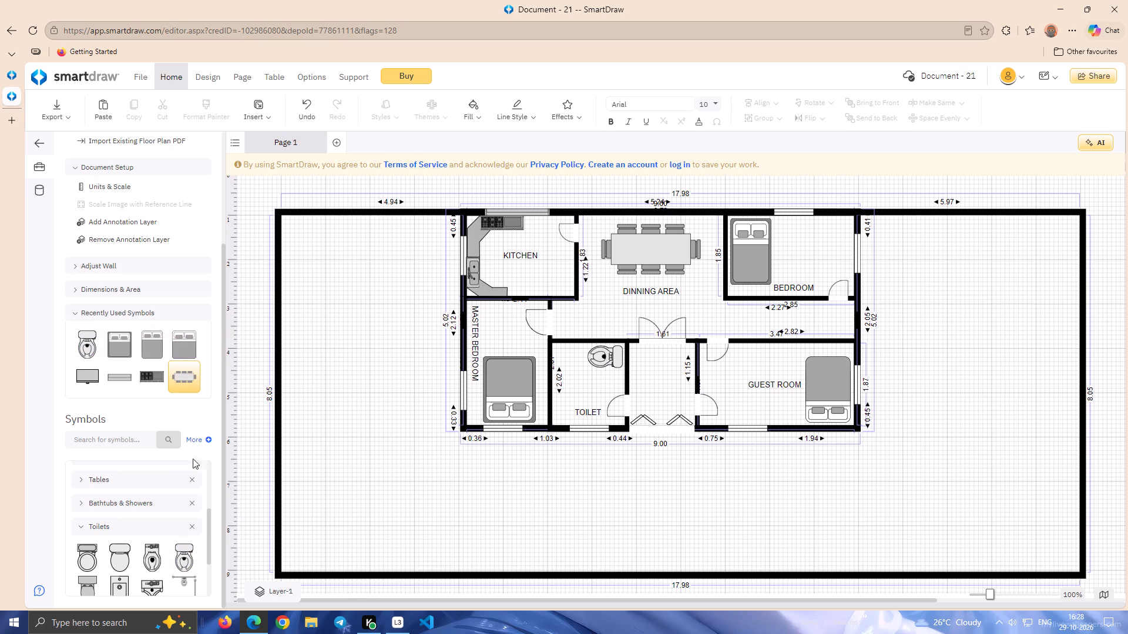
Search the symbol library for WASHROOM and look through the results for suitable bathroom fixtures.
drag(209, 523, 209, 532)
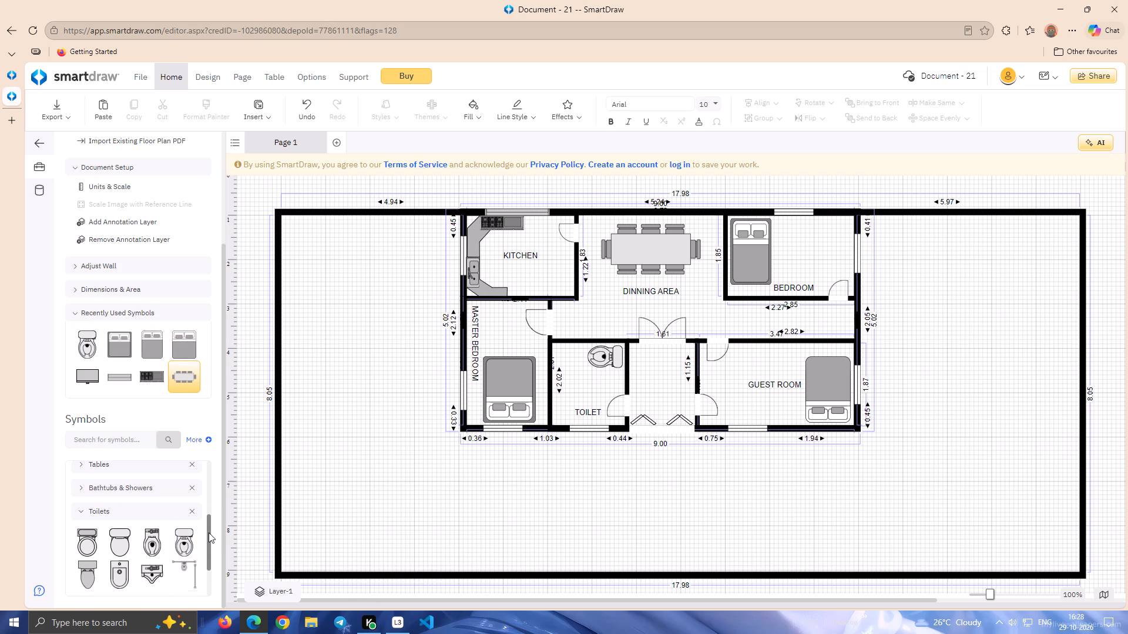
drag(209, 532, 203, 515)
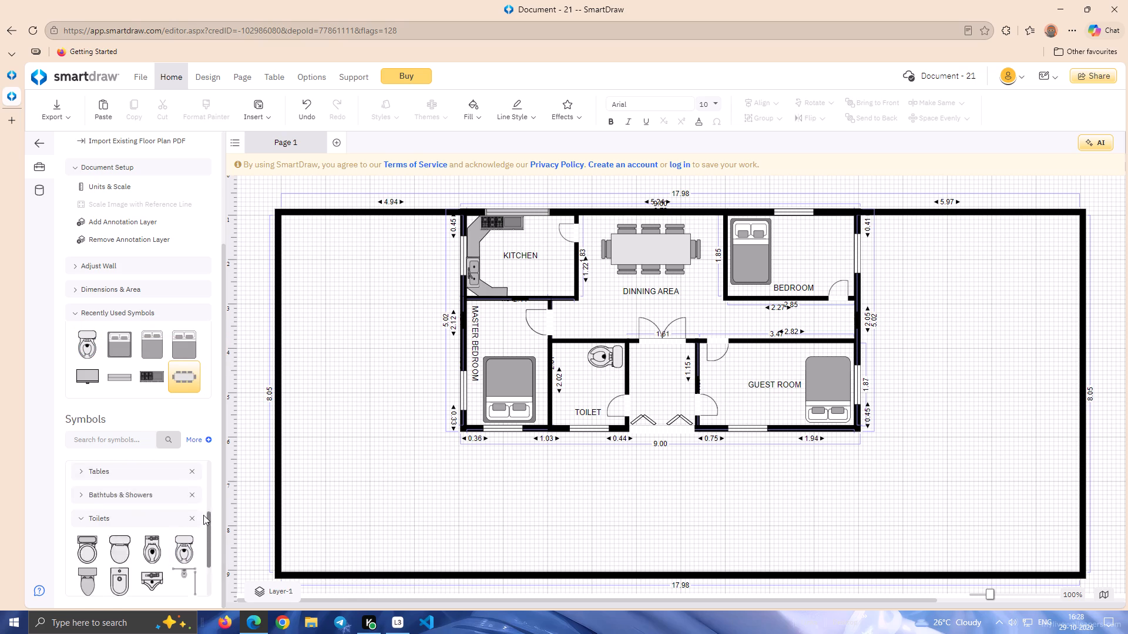
drag(203, 515, 203, 514)
click(115, 439)
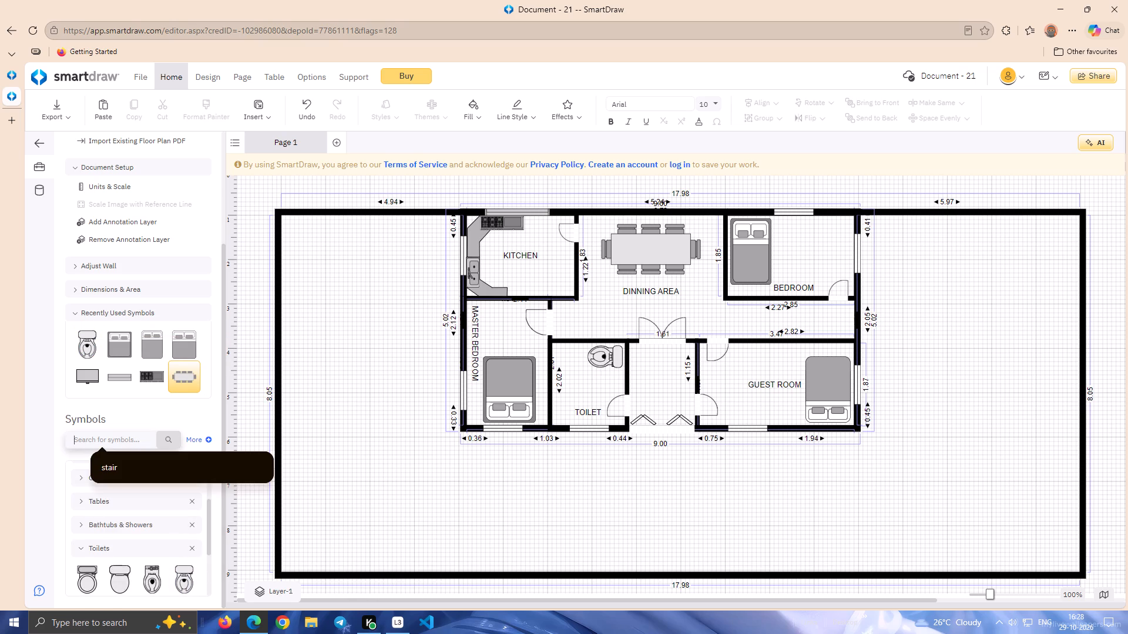
text(WASHROOM)
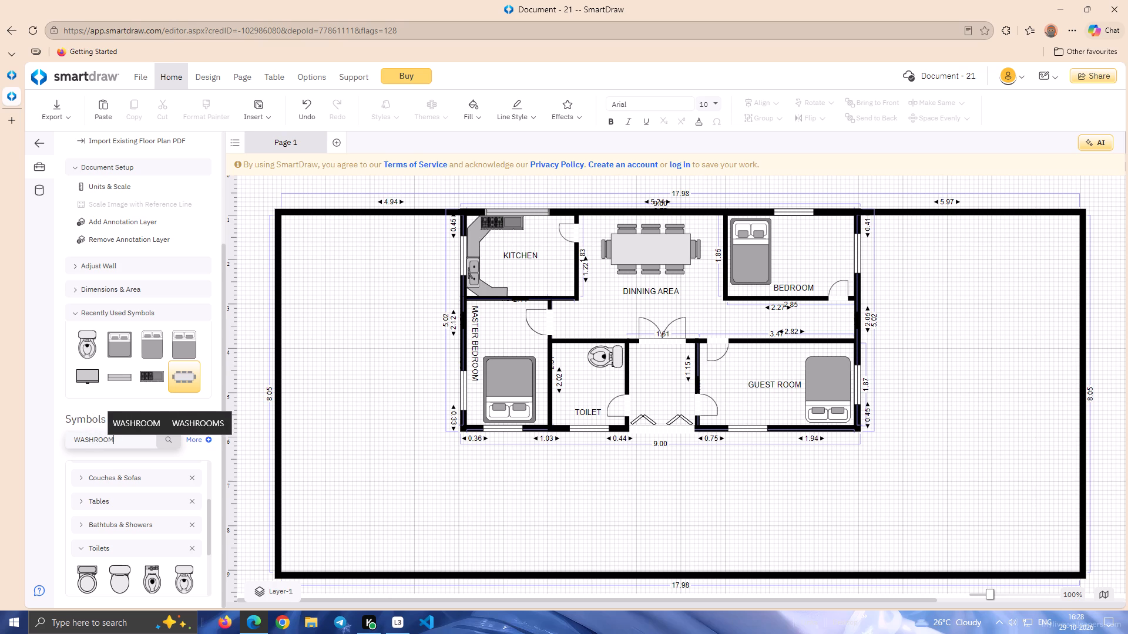
key(Return)
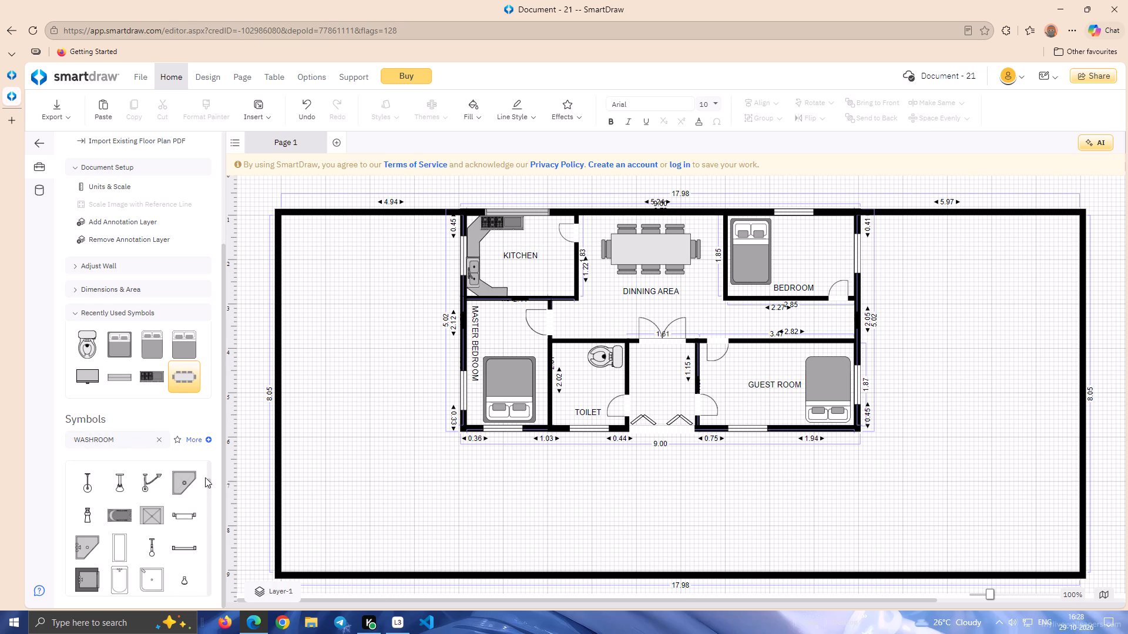
click(210, 481)
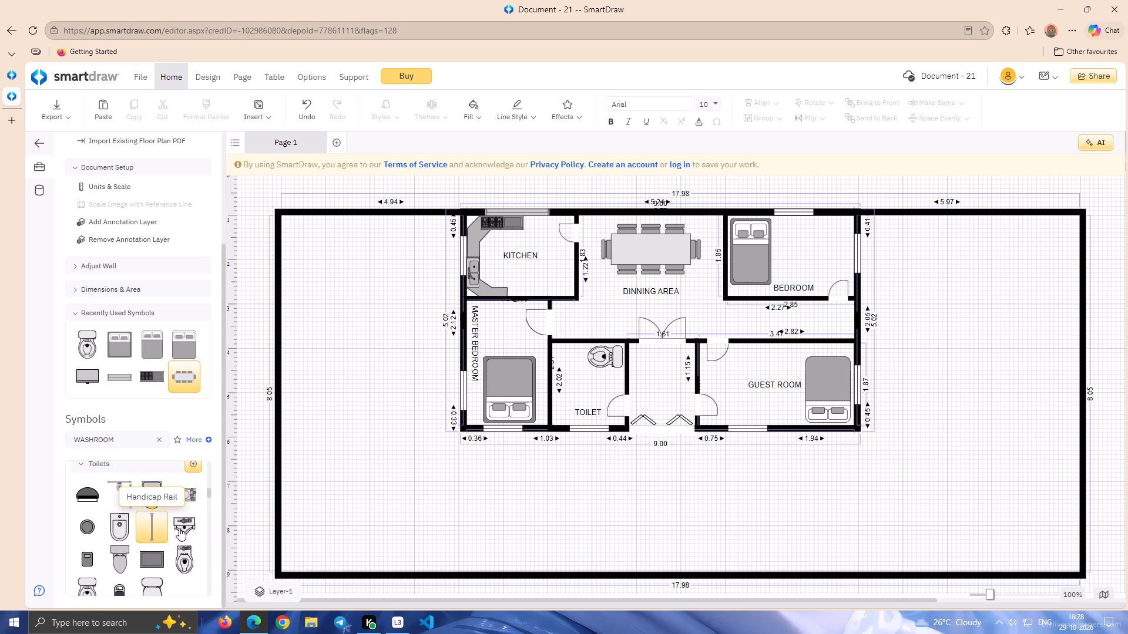
click(211, 492)
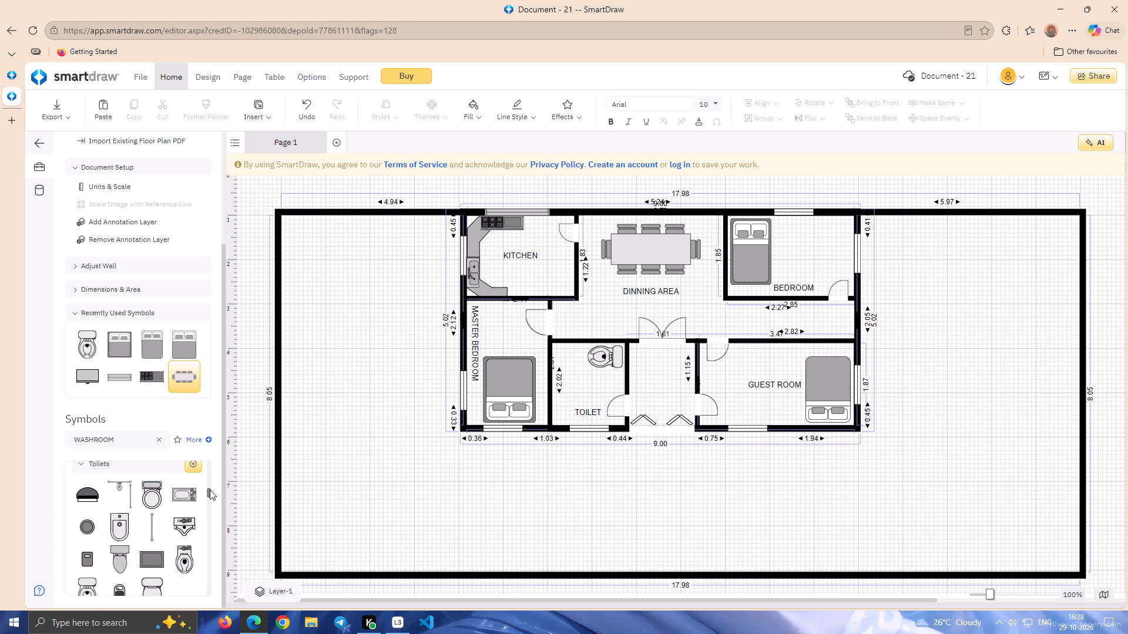
drag(210, 490, 209, 505)
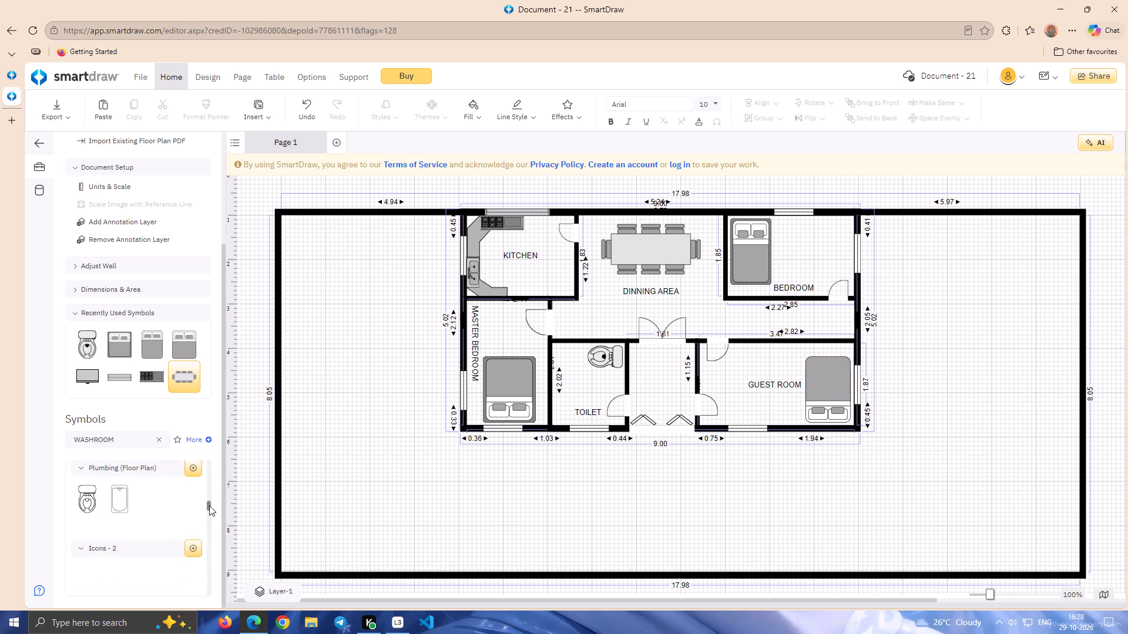
drag(209, 505, 207, 506)
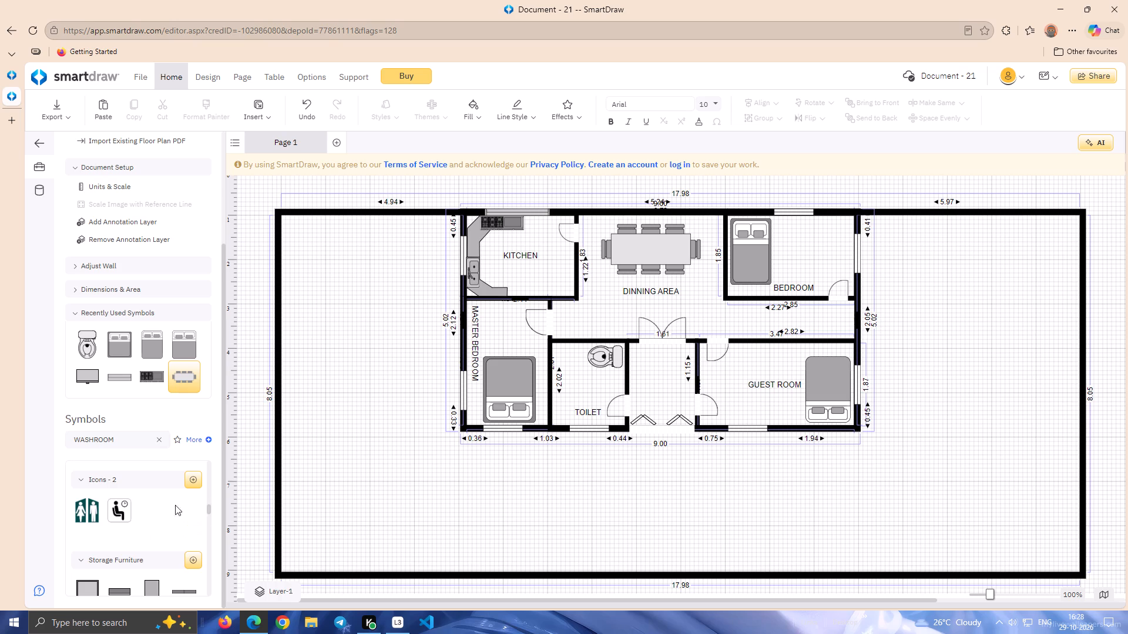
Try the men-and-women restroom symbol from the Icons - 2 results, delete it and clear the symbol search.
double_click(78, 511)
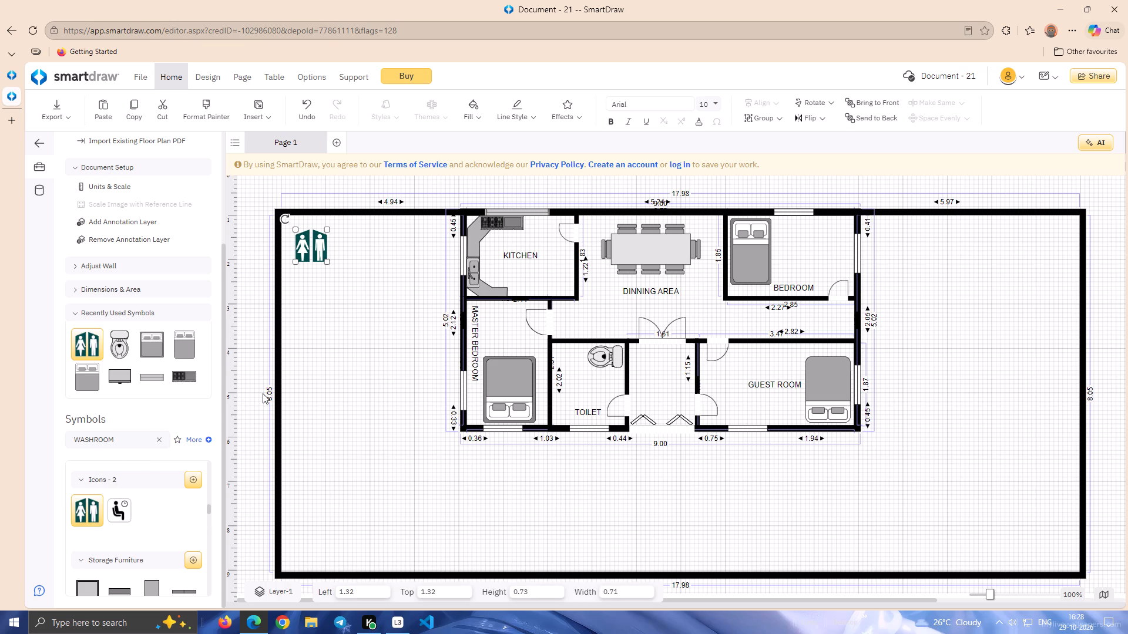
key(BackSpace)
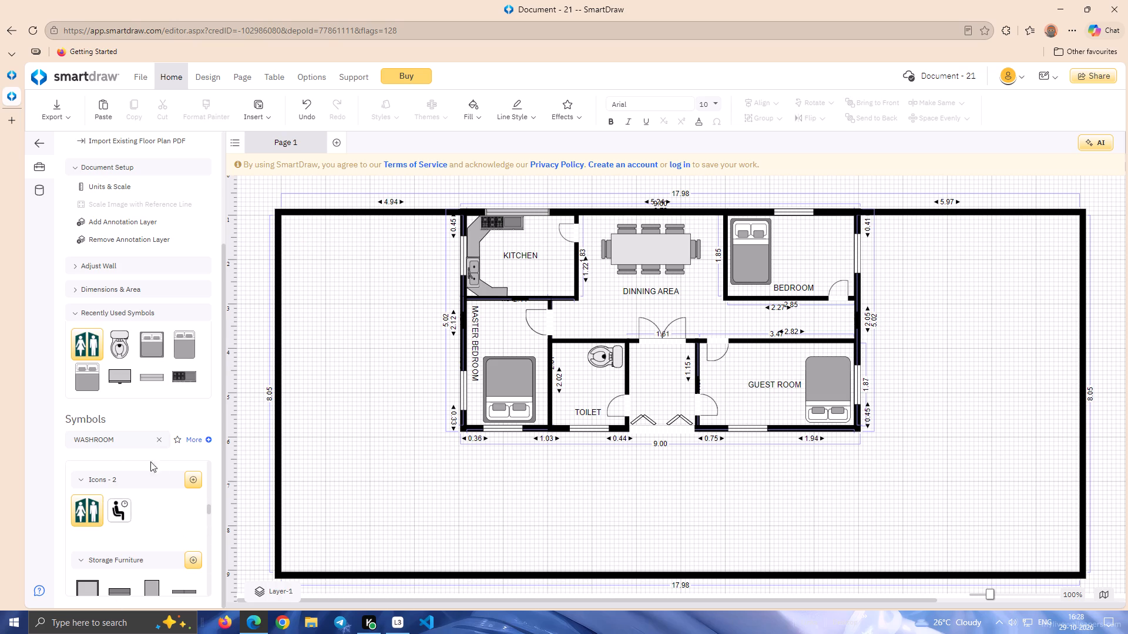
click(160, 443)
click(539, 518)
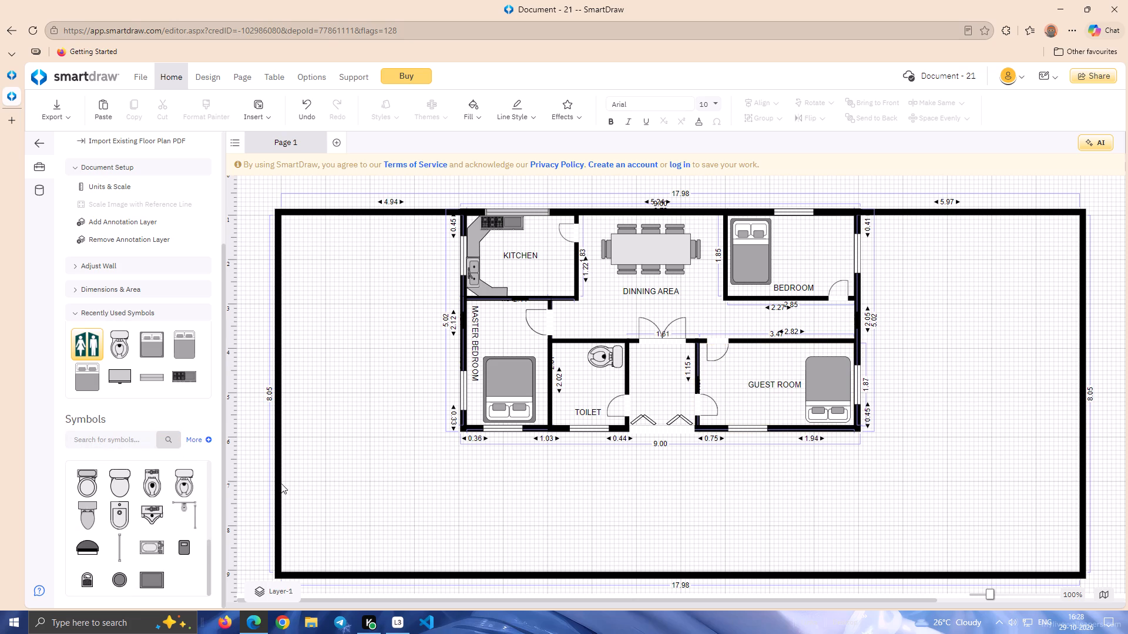
Search the symbol library for SOFA and insert the Loveseat symbol.
click(107, 443)
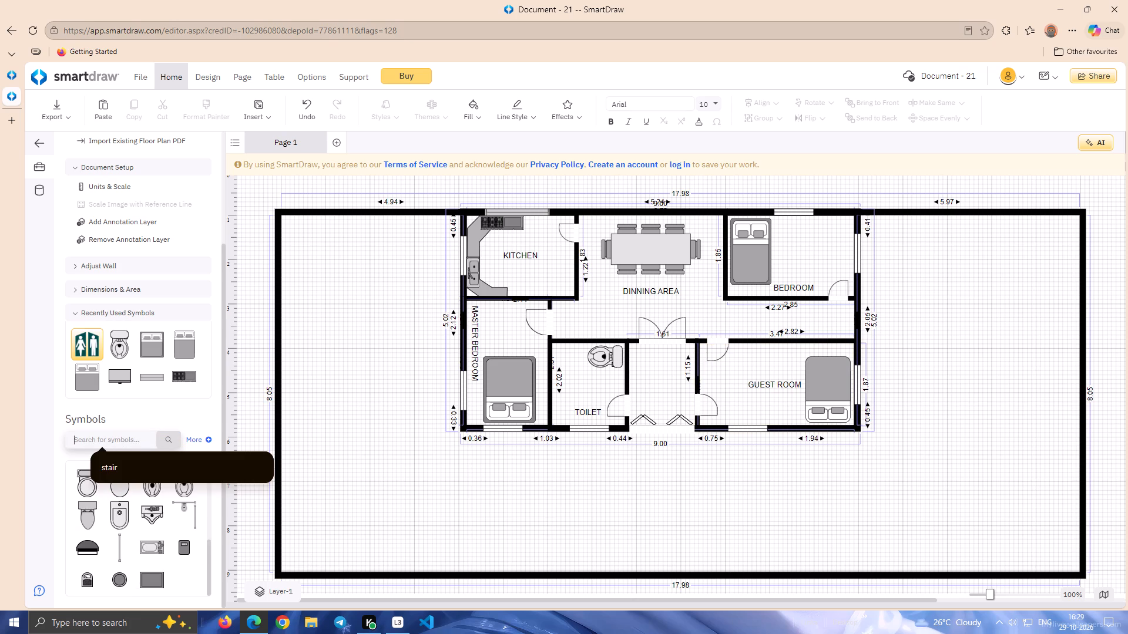
text(SOFSA)
key(BackSpace)
key(BackSpace)
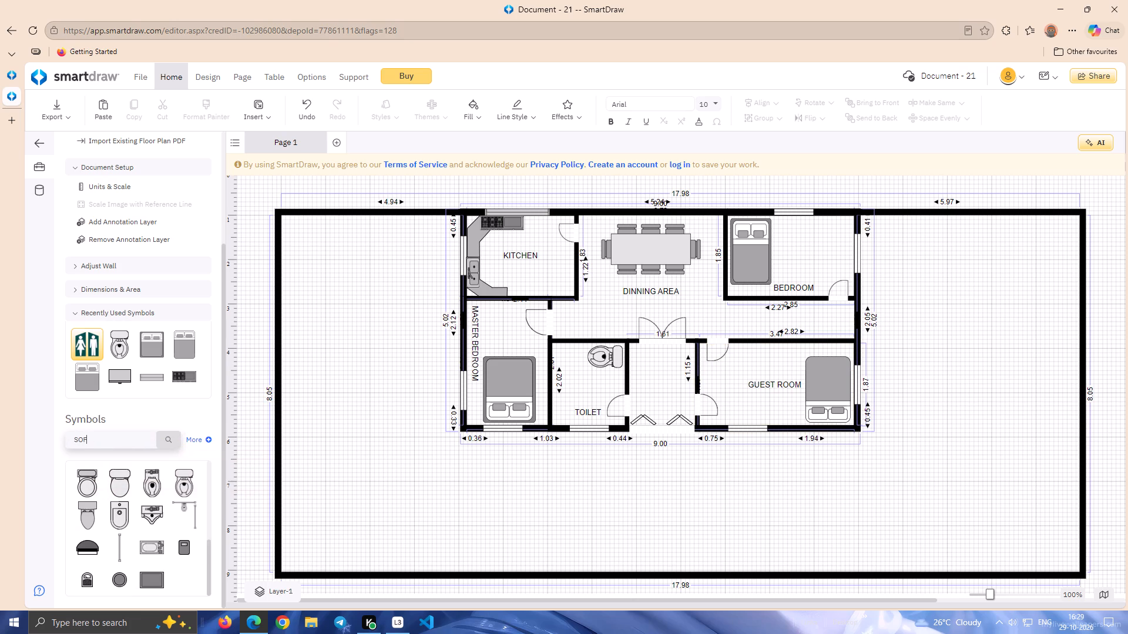
key(a)
key(Return)
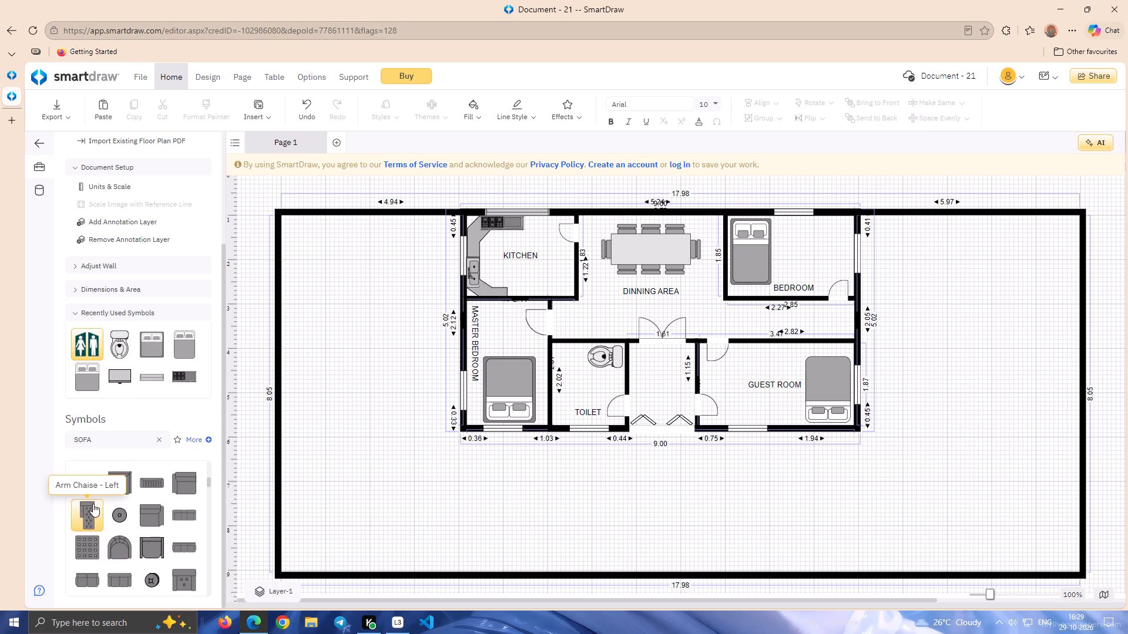
double_click(91, 479)
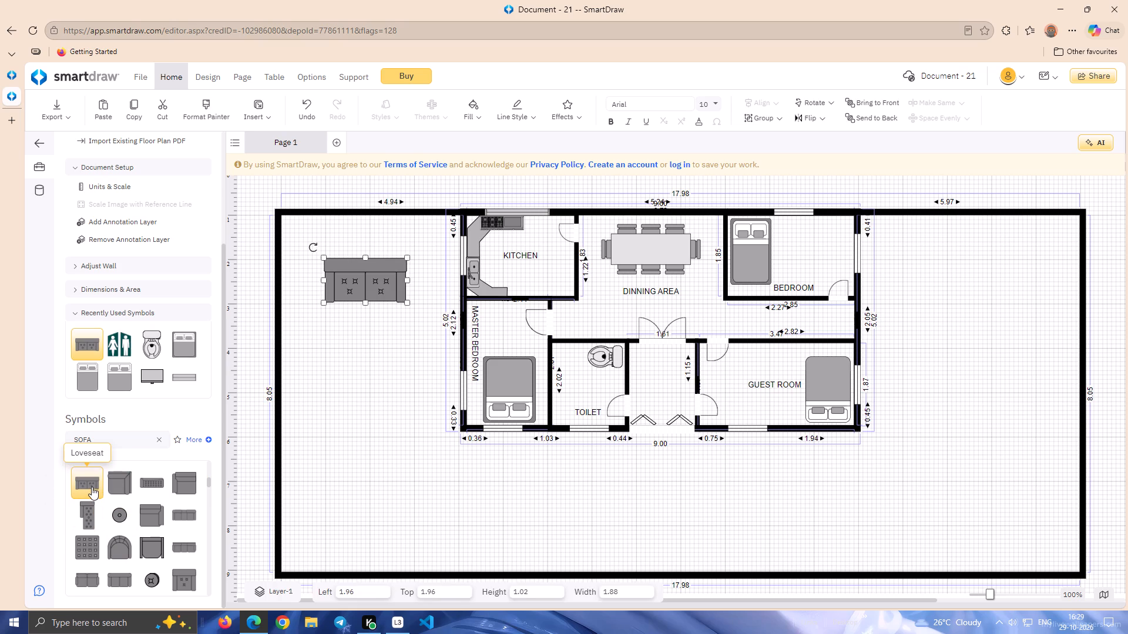
Shrink the loveseat to about 1.32 wide by 0.48 high and place it along the guest room's top wall, between door and bed.
drag(407, 302, 394, 296)
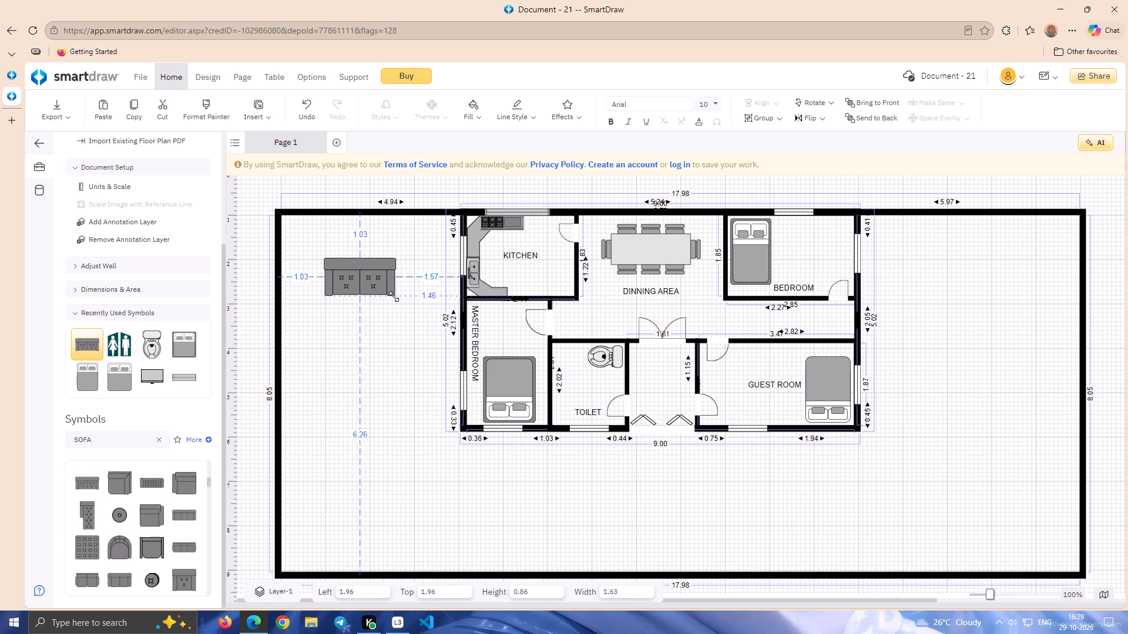
drag(394, 296, 382, 278)
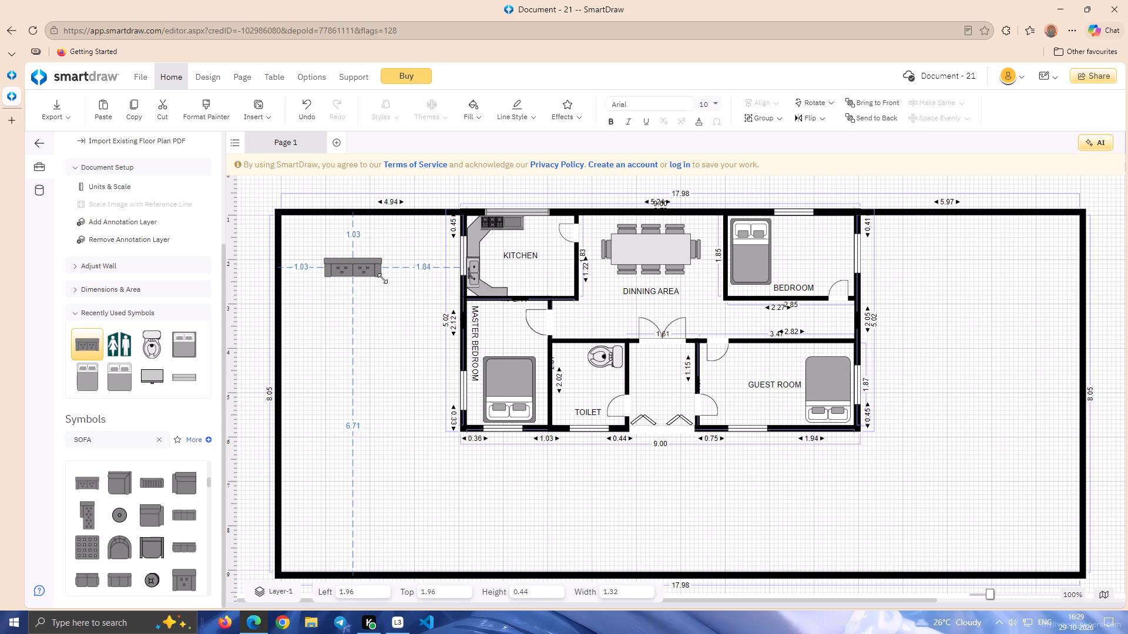
drag(382, 278, 383, 278)
drag(364, 265, 781, 350)
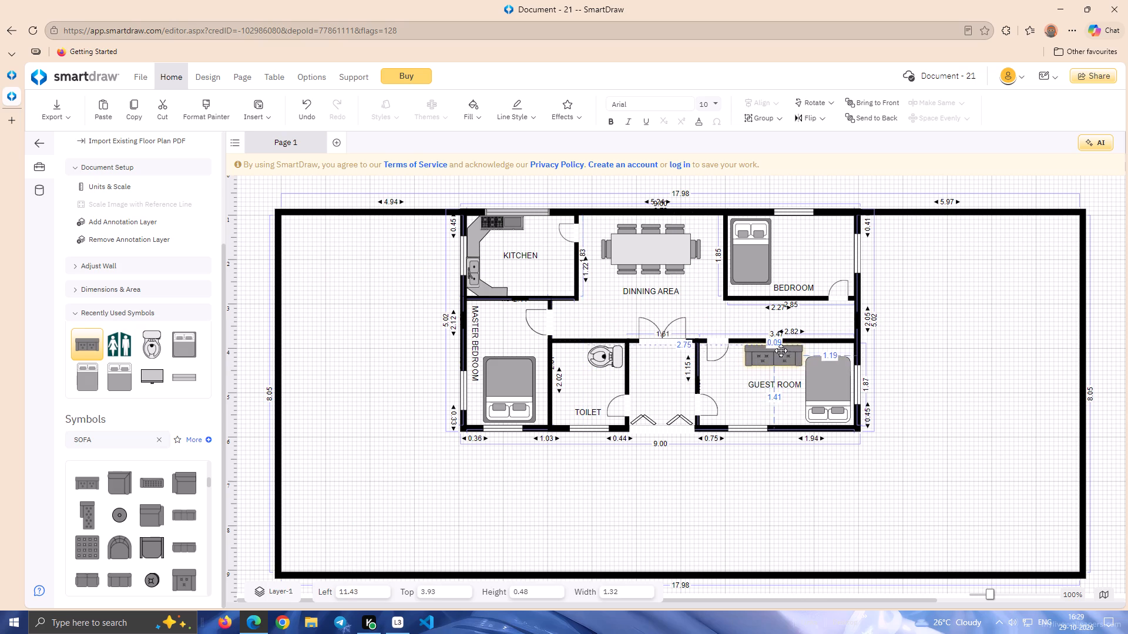
drag(781, 350, 773, 354)
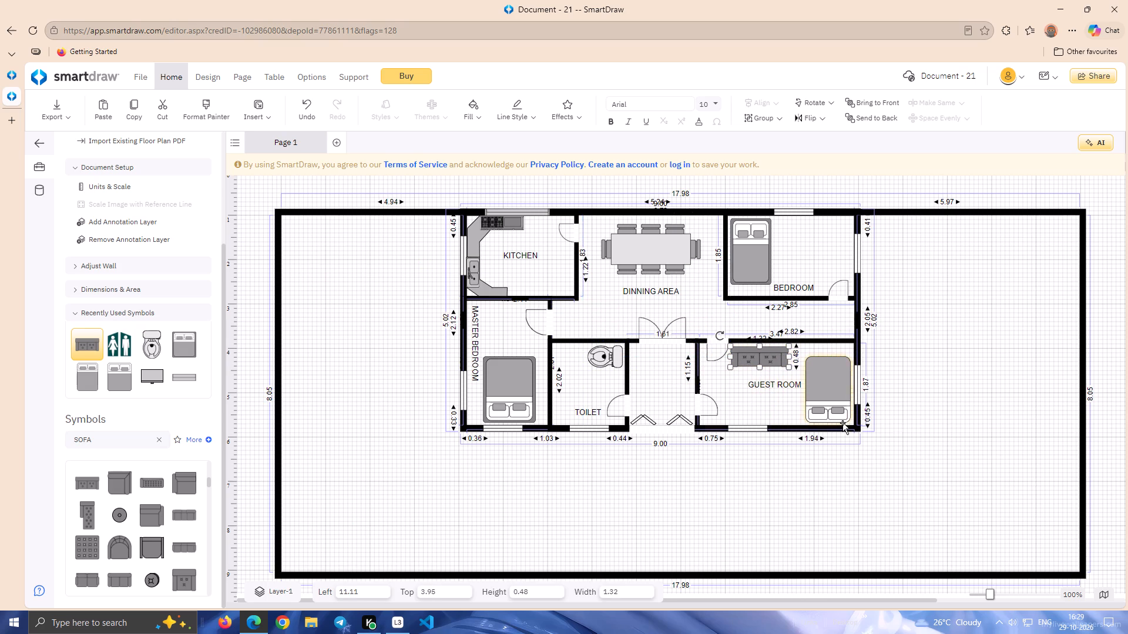
click(921, 385)
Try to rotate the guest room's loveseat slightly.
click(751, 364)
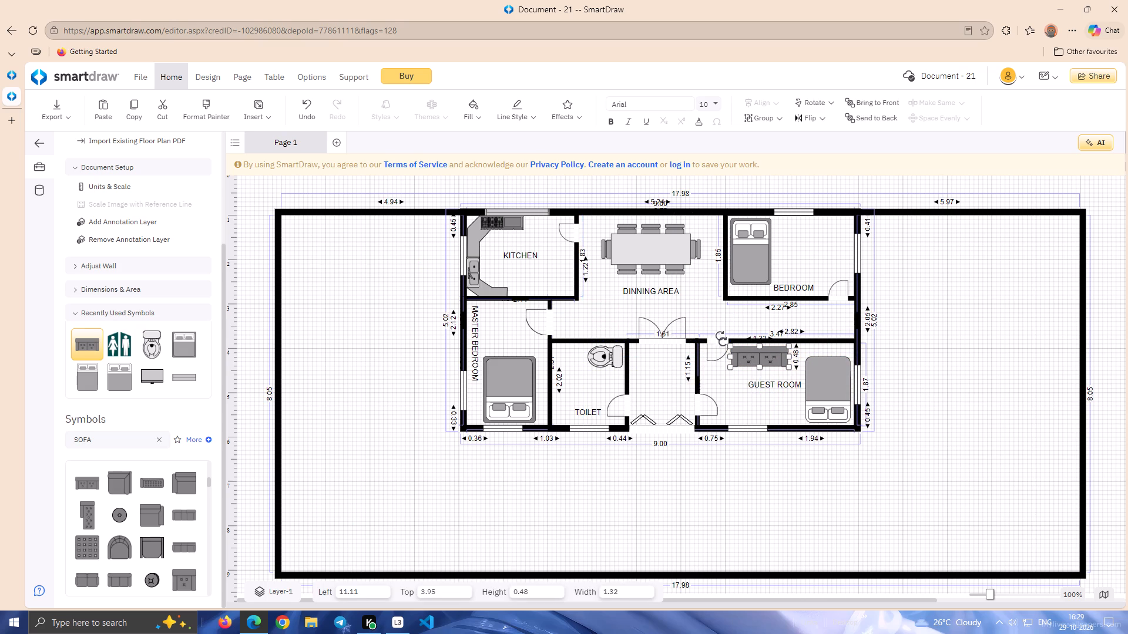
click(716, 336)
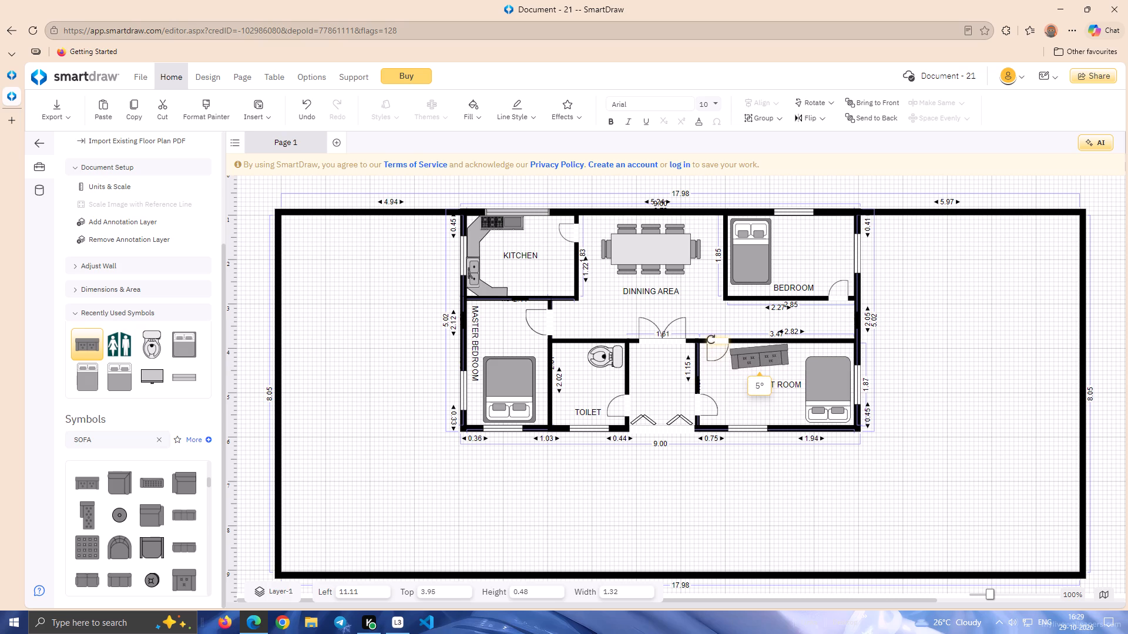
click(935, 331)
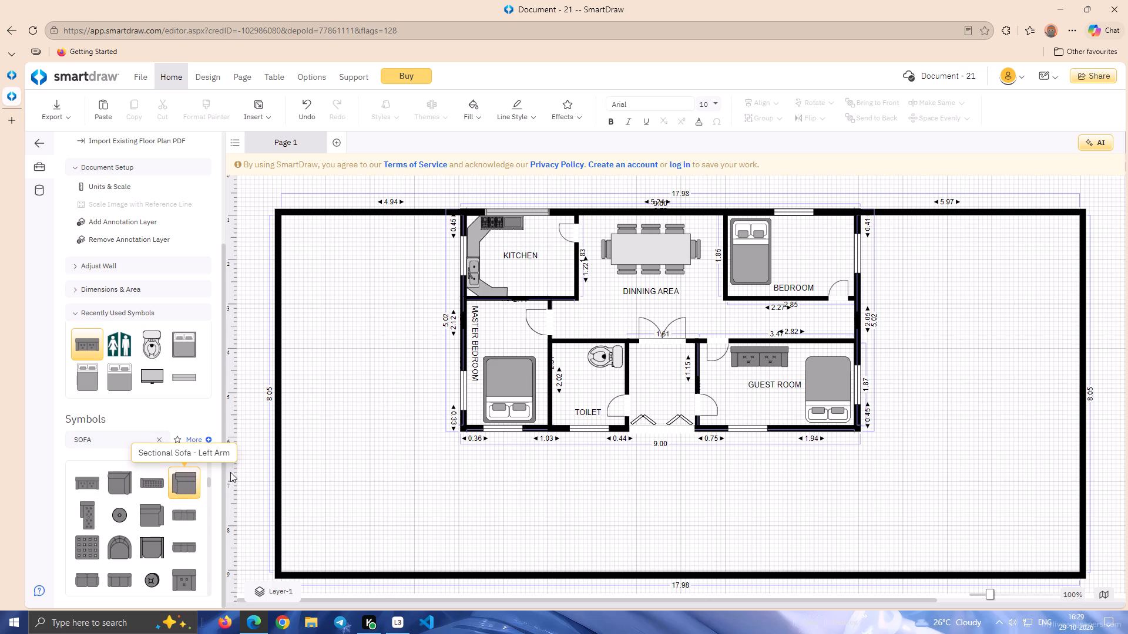
Move the MASTER BEDROOM label down along the left wall to about 4.39 top, freeing the room's upper-left corner.
drag(474, 339, 474, 348)
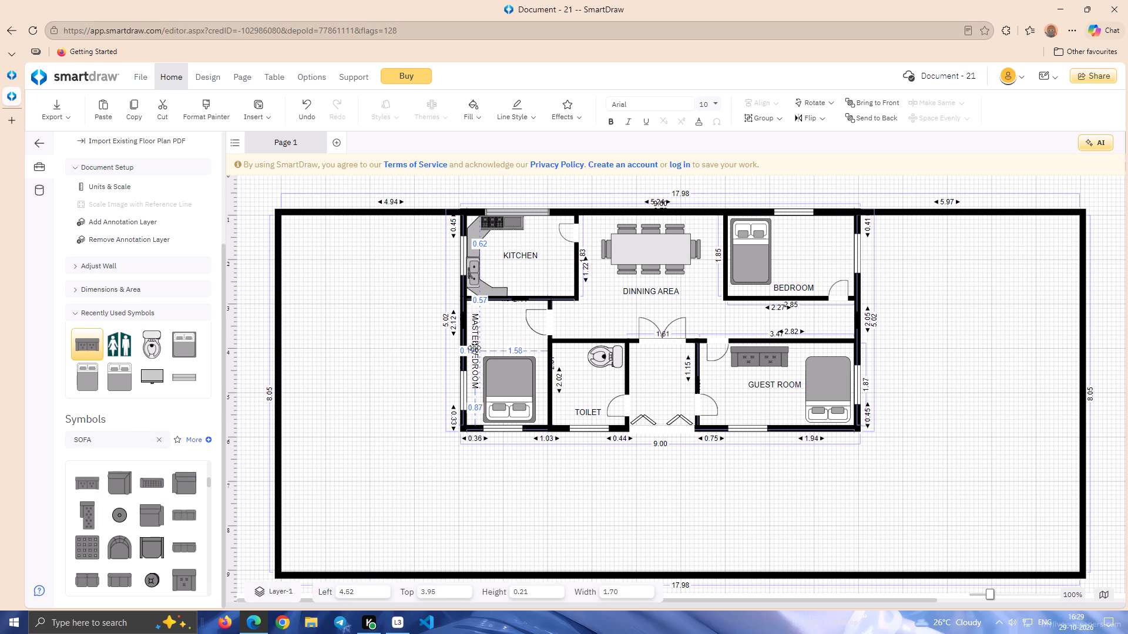
drag(474, 348, 474, 365)
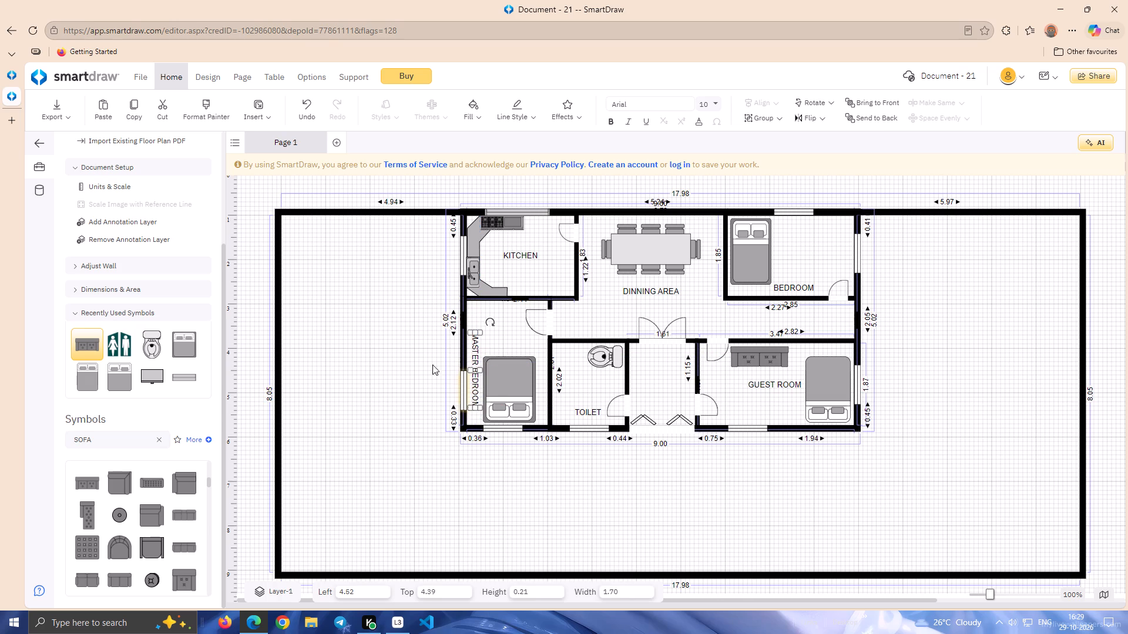
click(422, 365)
Insert the Sectional Sofa - Left Arm symbol and shrink it to about 0.55 wide by 0.64 high at the master bedroom.
double_click(194, 481)
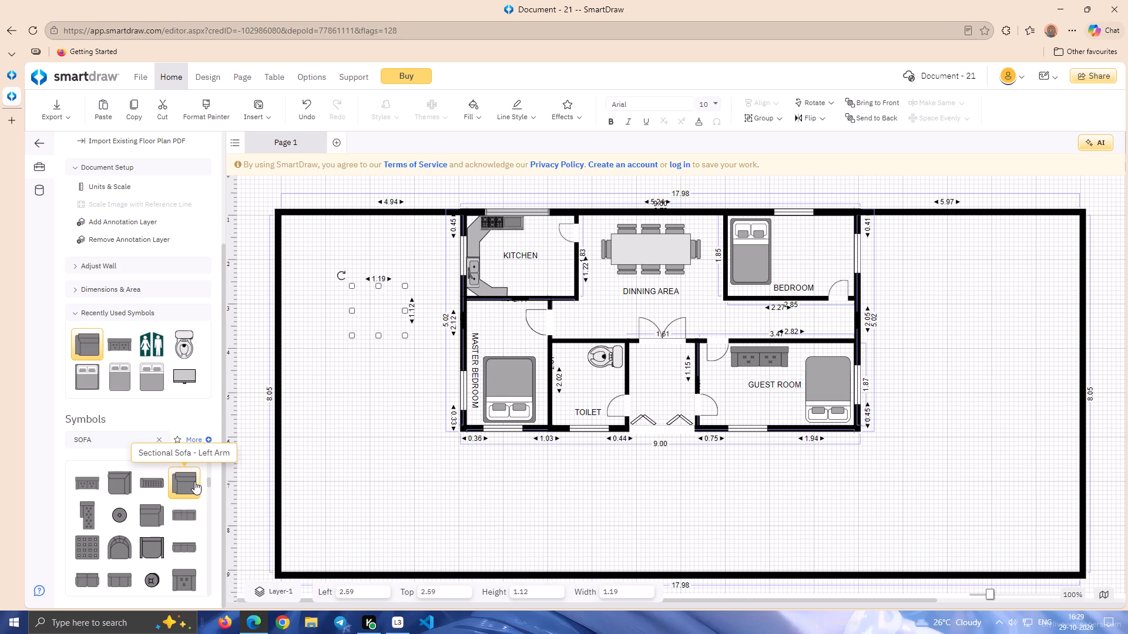
drag(404, 334, 394, 324)
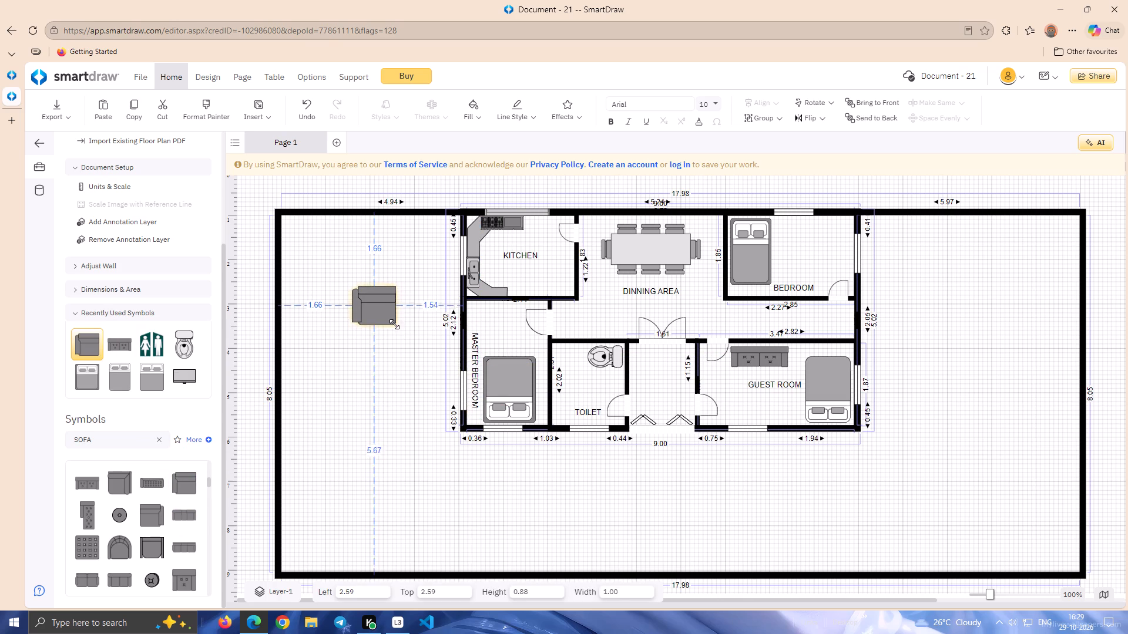
drag(394, 324, 385, 318)
drag(371, 304, 479, 326)
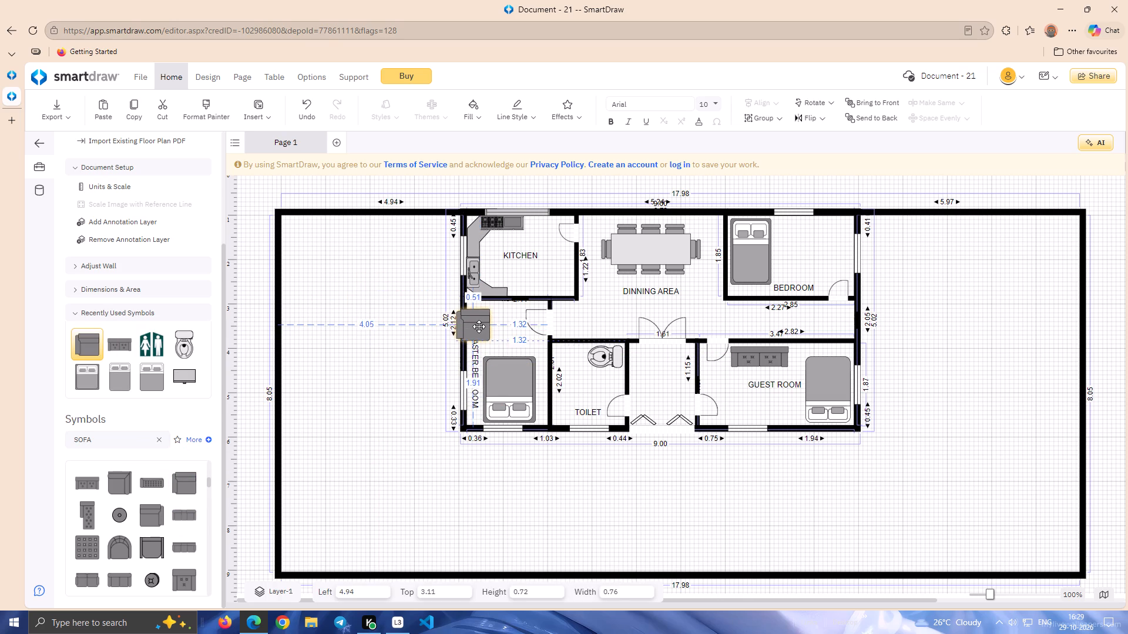
drag(479, 326, 479, 325)
drag(492, 340, 486, 336)
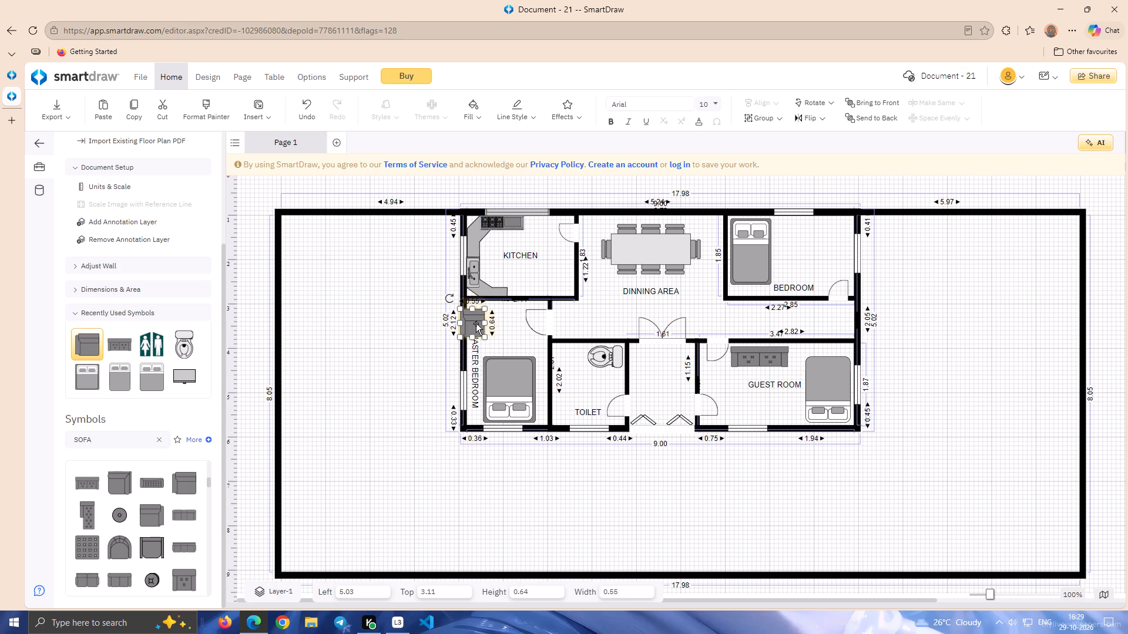
Position the sectional sofa in the master bedroom's upper-left corner, at about 5.21 left and 2.96 top.
drag(476, 323, 483, 318)
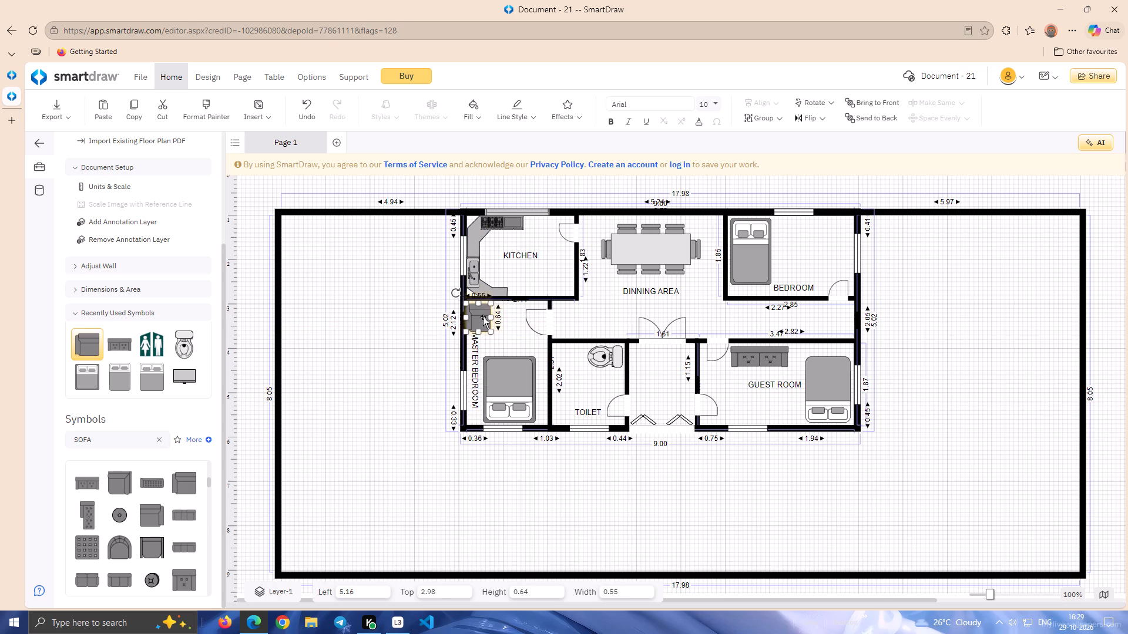
key(Right)
key(Right)
key(Up)
key(Right)
key(Right)
key(Right)
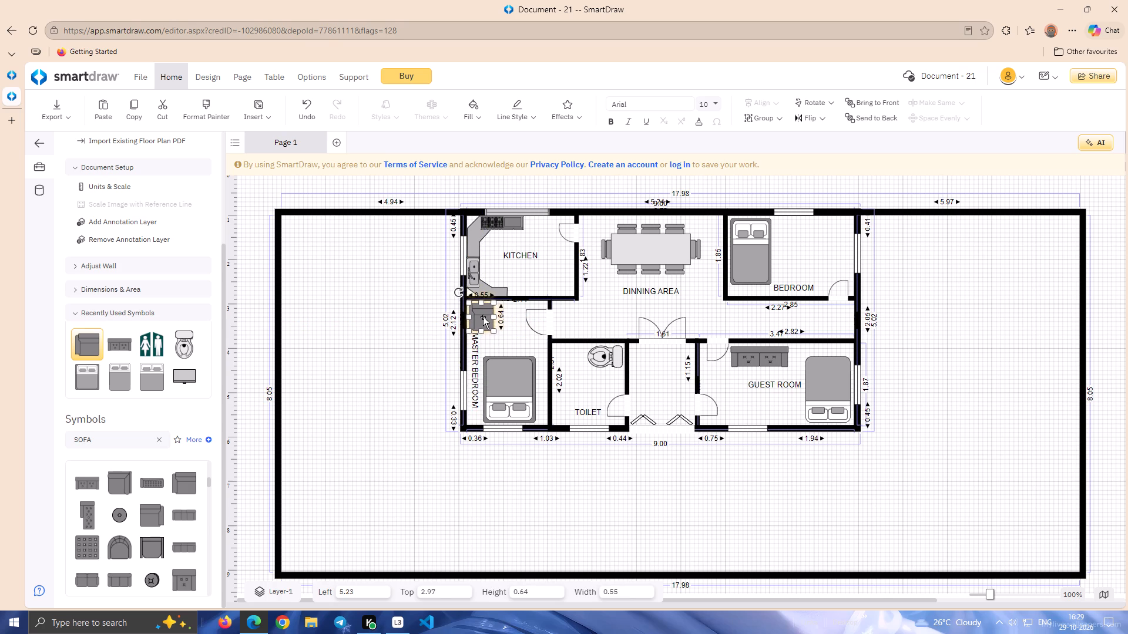
key(Up)
key(Left)
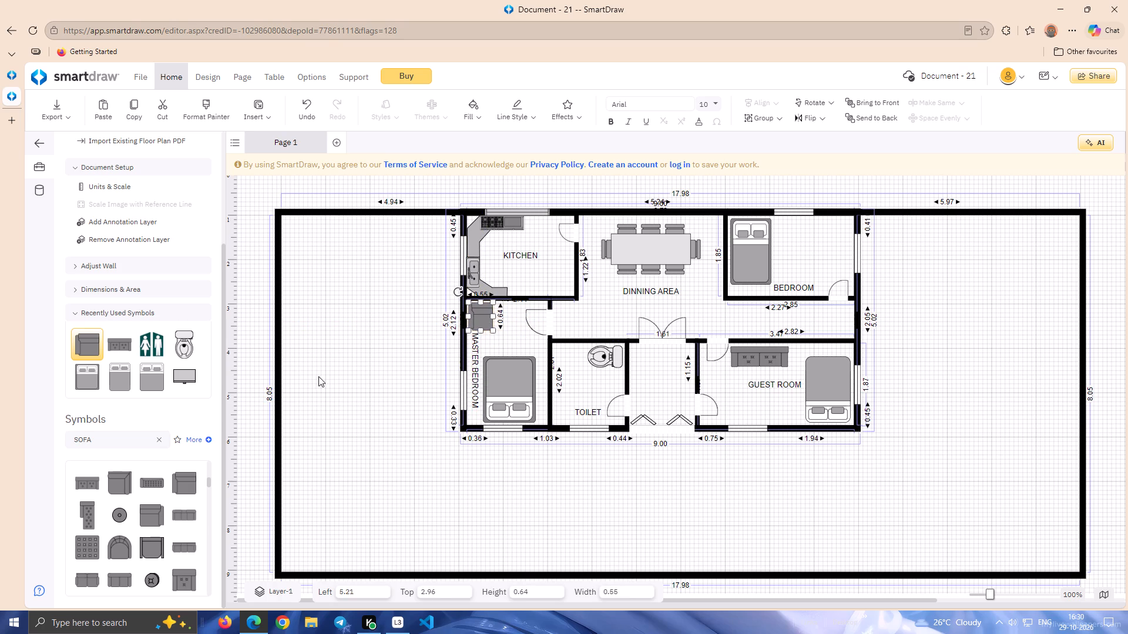
click(313, 375)
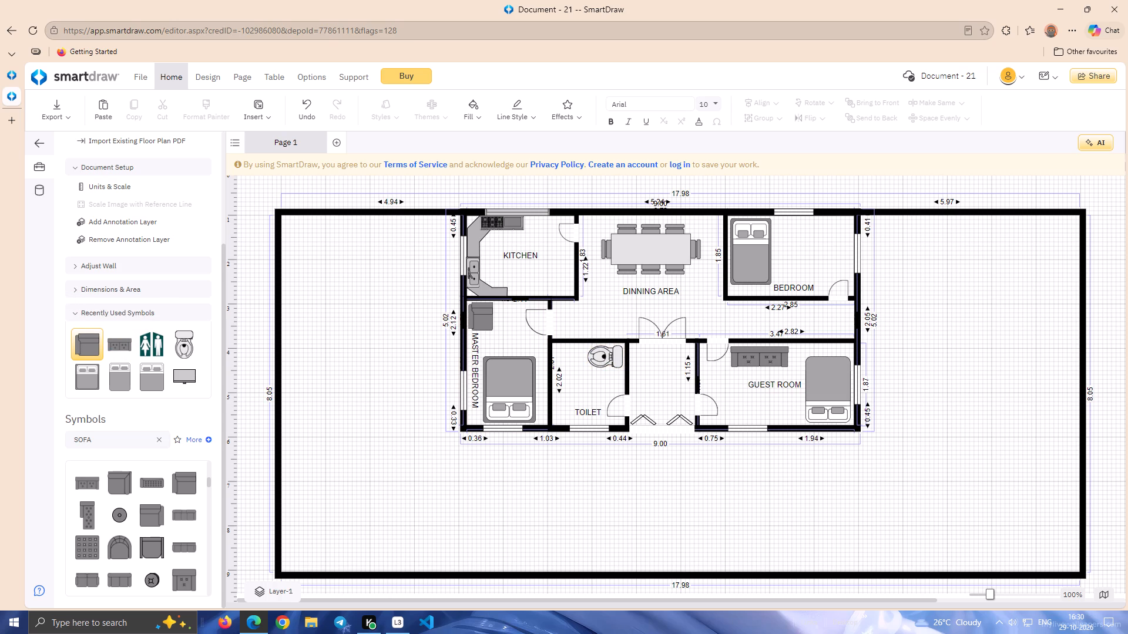
Clear the SOFA search and search the symbol library for SWIMMING POOL.
click(172, 441)
click(164, 441)
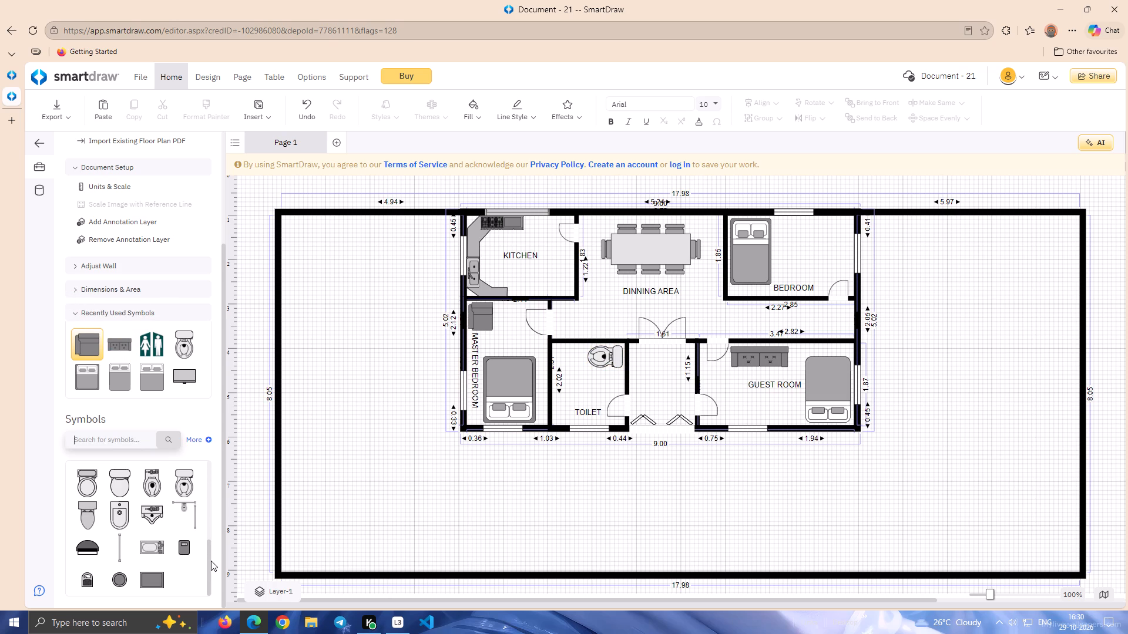
drag(211, 561, 211, 547)
drag(210, 552, 204, 360)
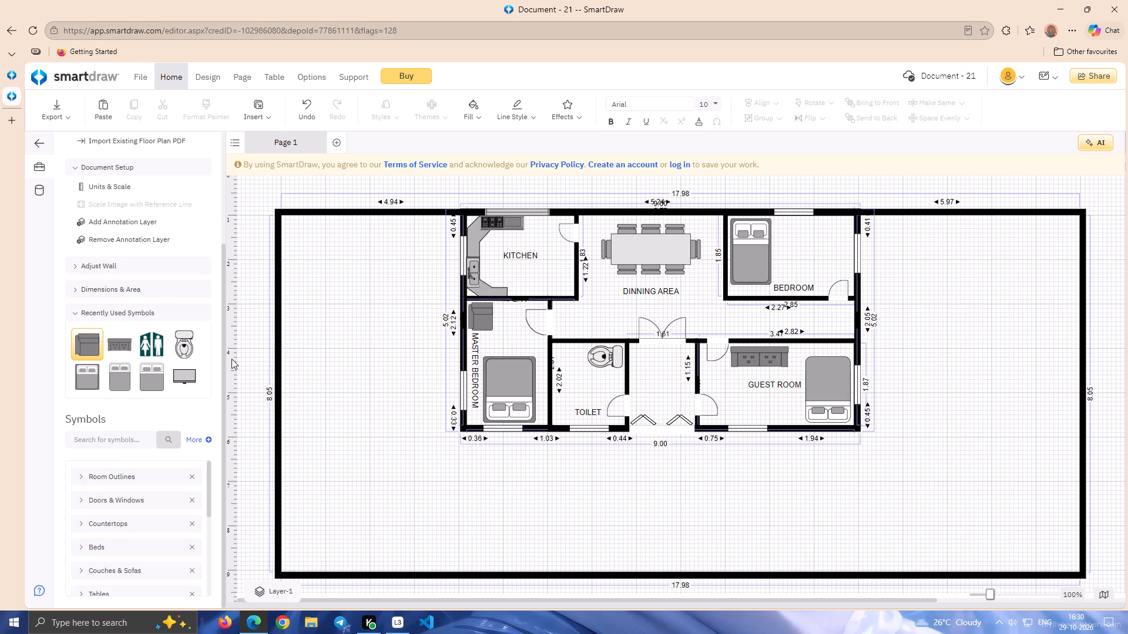
drag(221, 362, 219, 398)
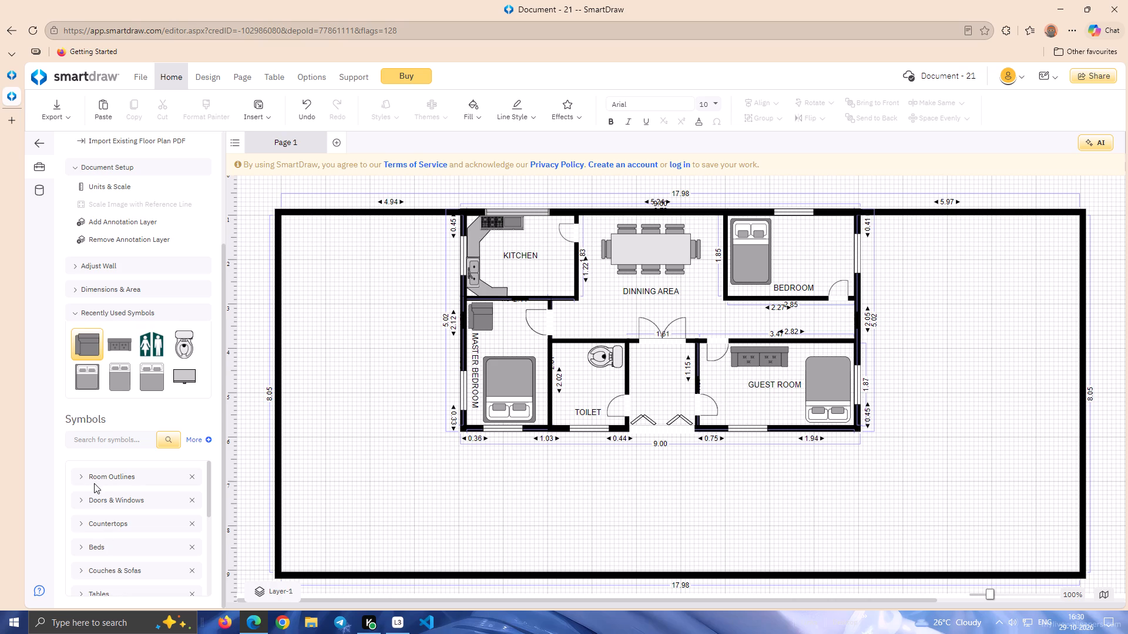
click(209, 501)
click(85, 439)
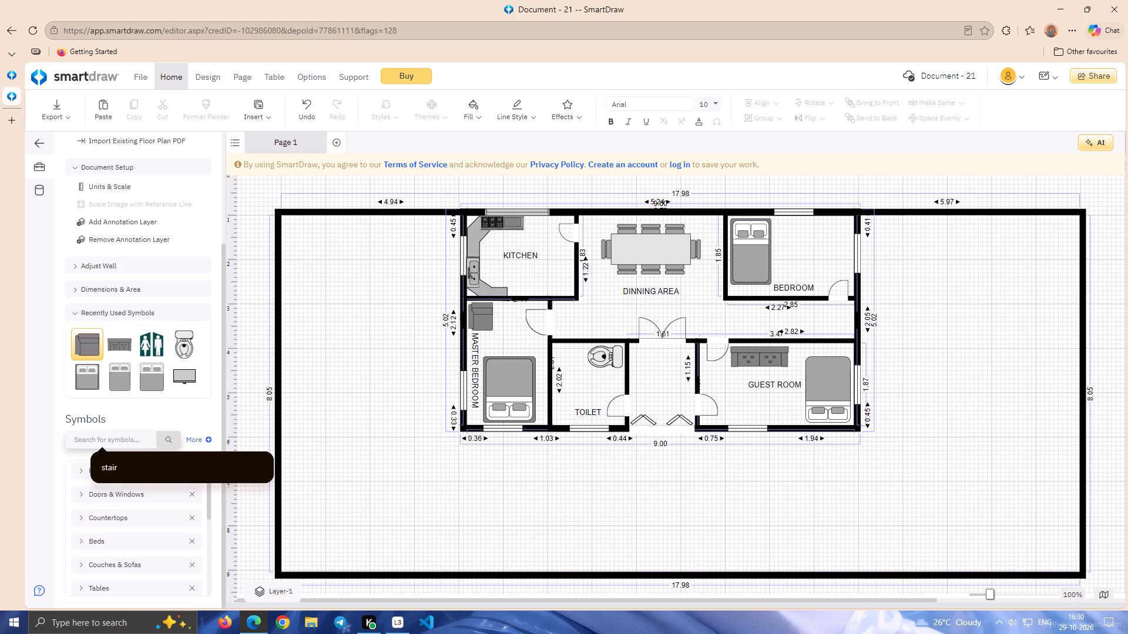
text(SWU)
key(BackSpace)
text(IMMIN)
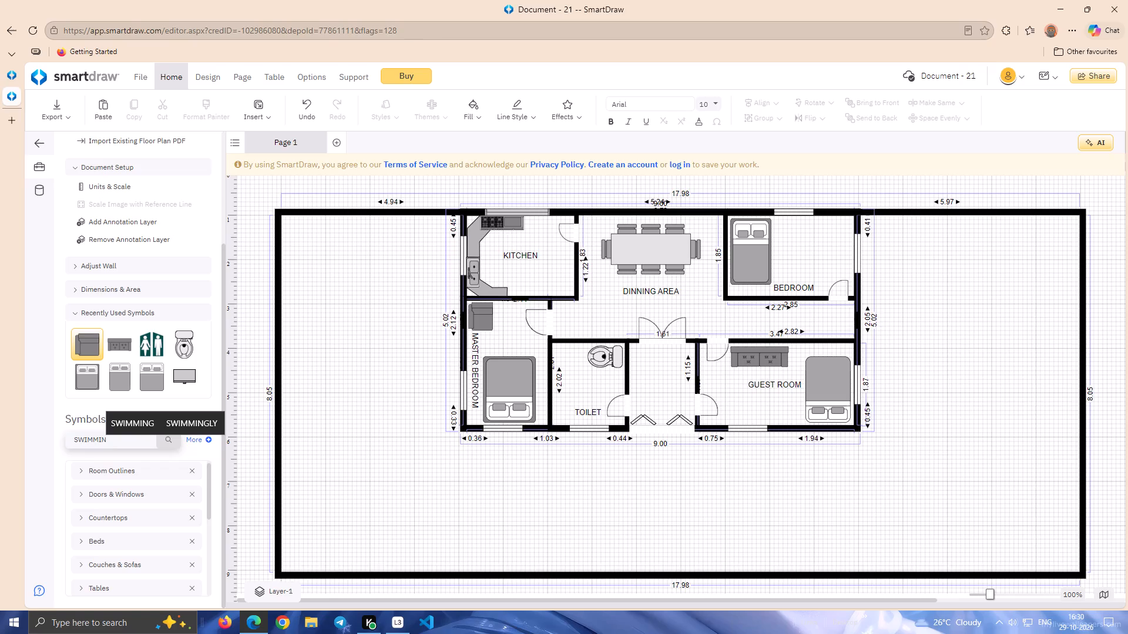
click(150, 421)
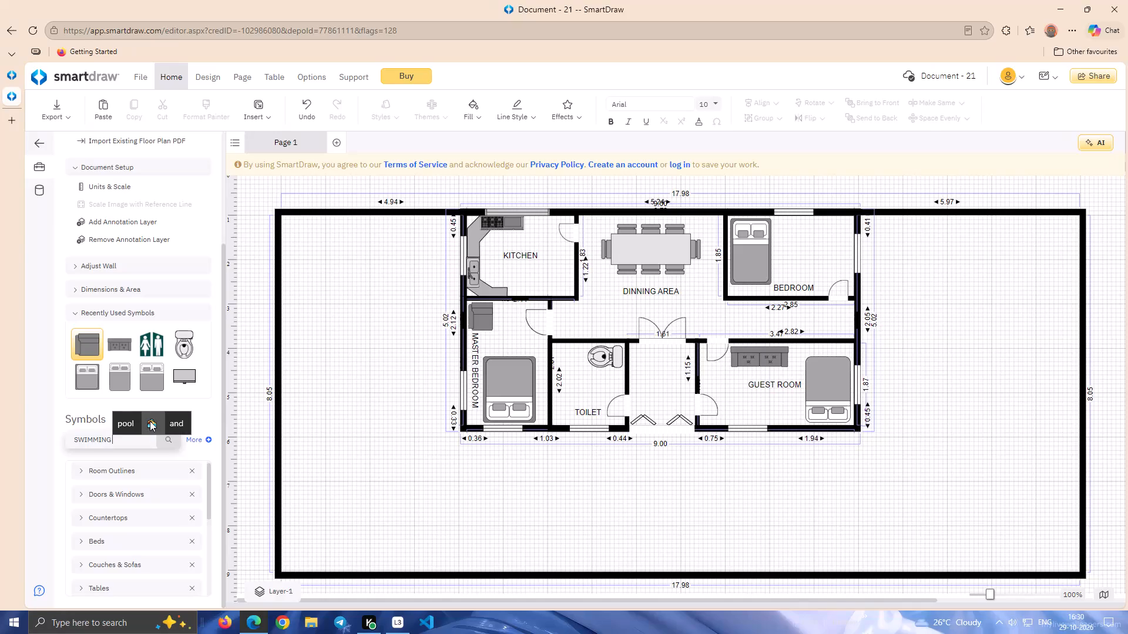
text(PO)
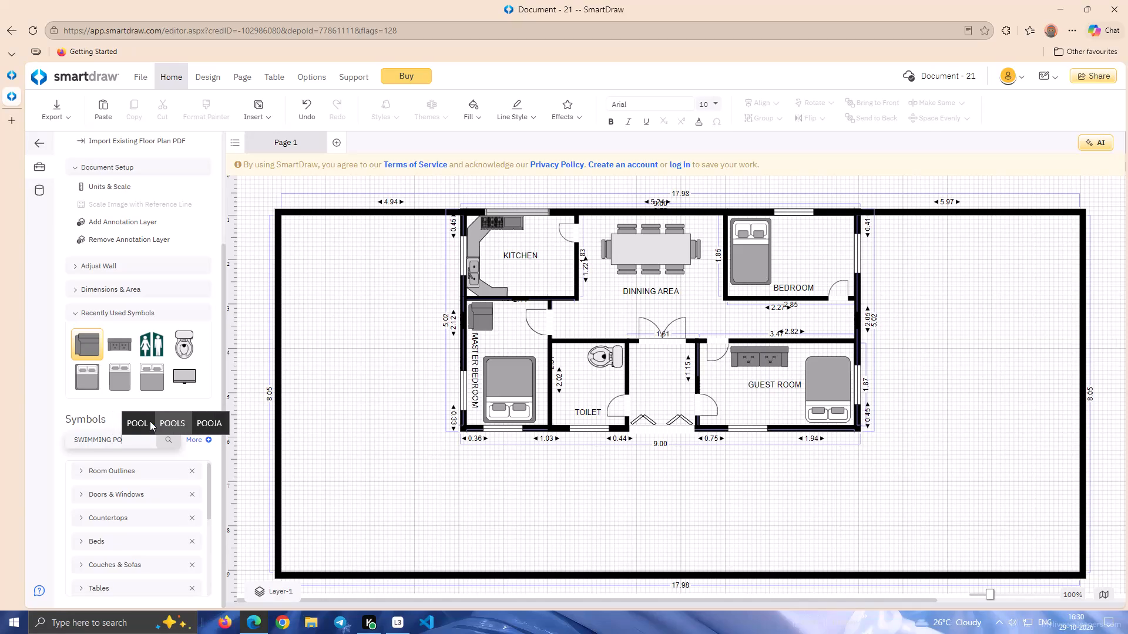
click(148, 421)
key(Return)
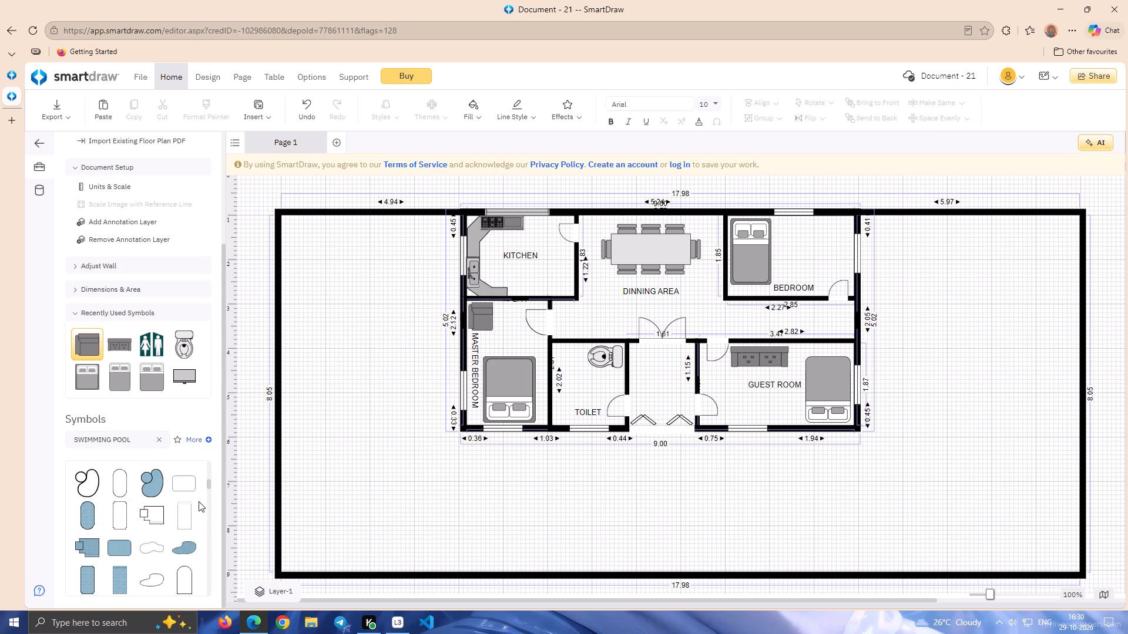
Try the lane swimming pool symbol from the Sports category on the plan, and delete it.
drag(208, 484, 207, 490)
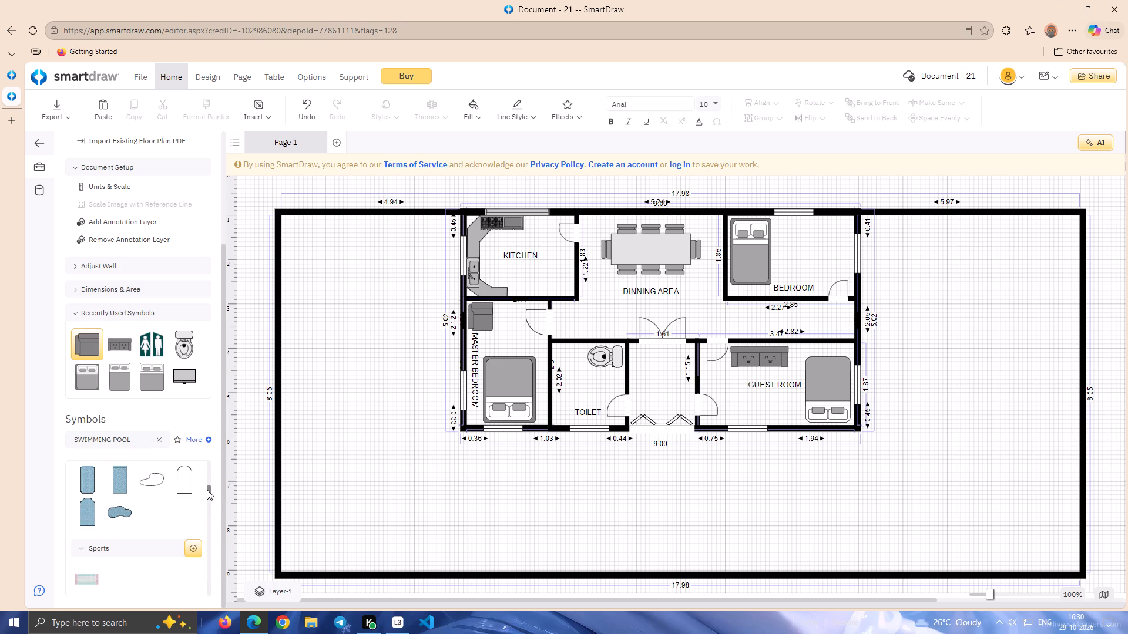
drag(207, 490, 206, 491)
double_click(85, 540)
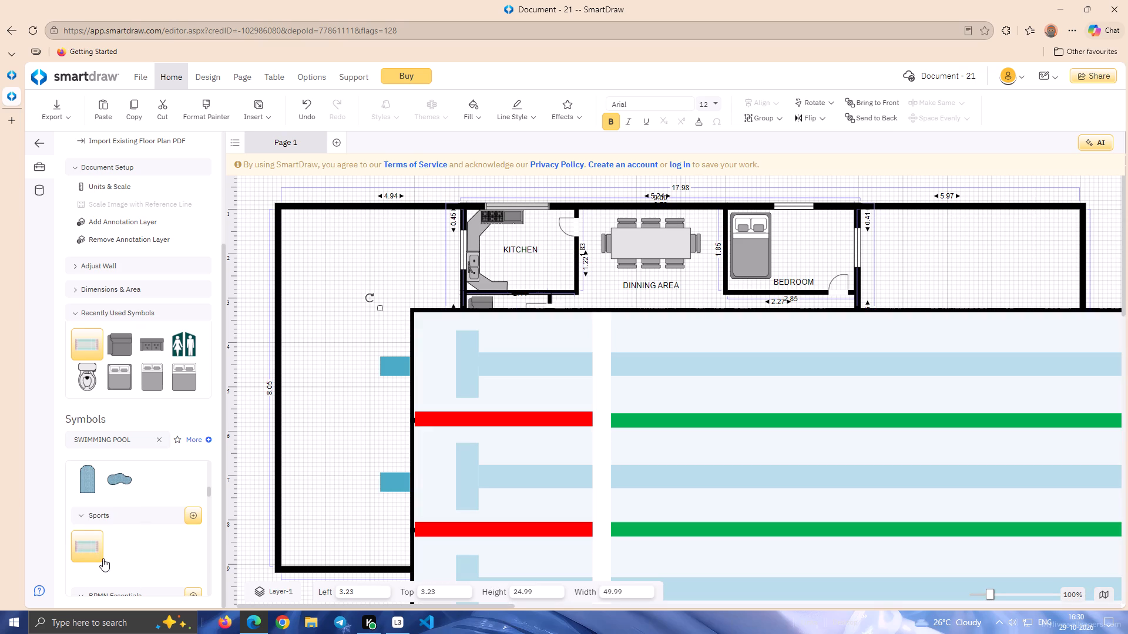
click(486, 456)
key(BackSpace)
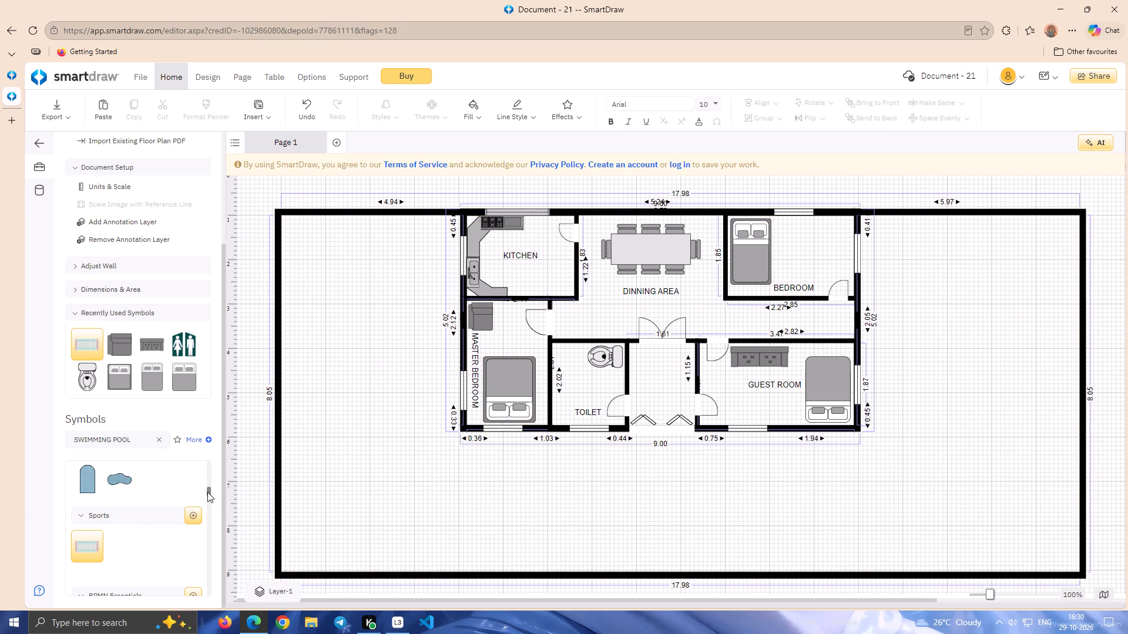
Insert the rounded rectangular pool from the Pools category and move it into the open yard beside the kitchen's outer wall.
drag(207, 492, 207, 502)
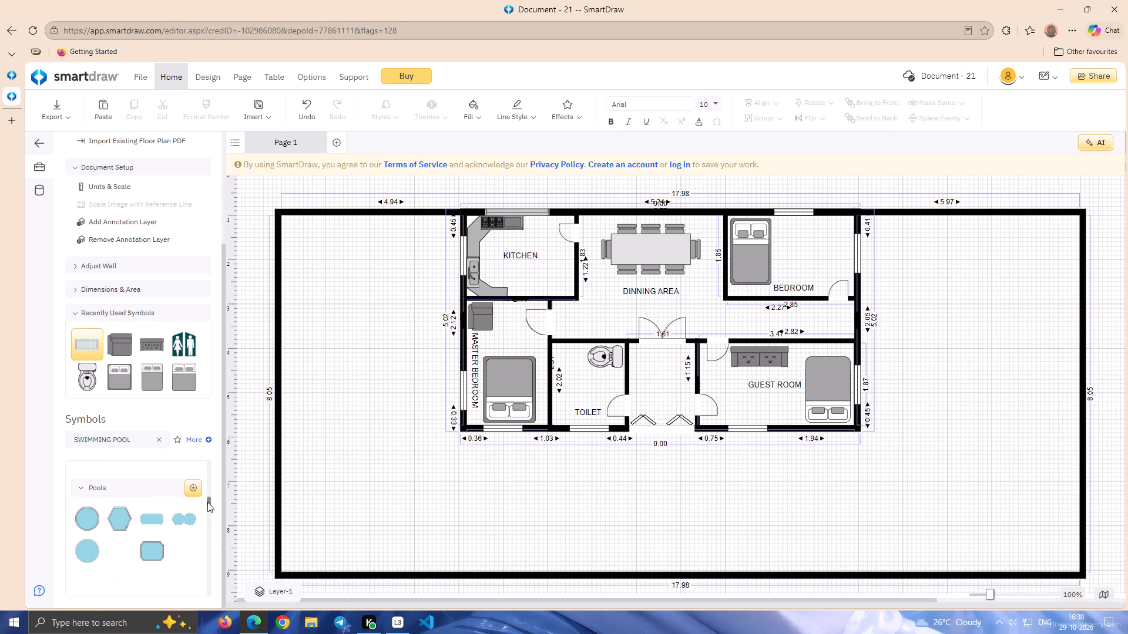
drag(207, 502, 207, 506)
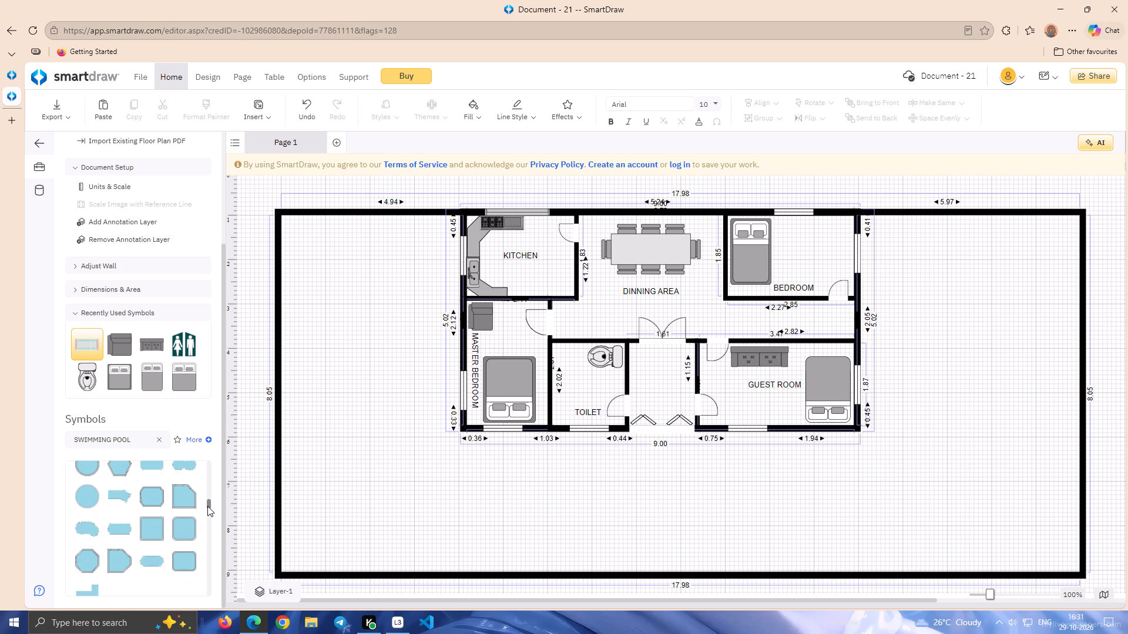
drag(207, 506, 208, 504)
double_click(186, 565)
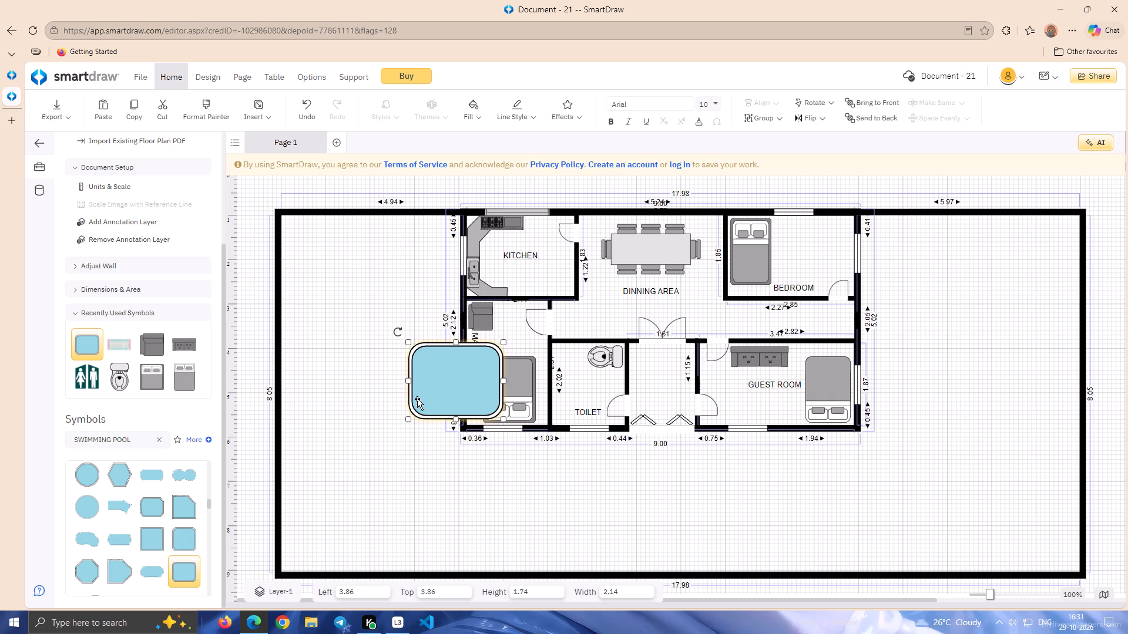
drag(431, 397, 334, 311)
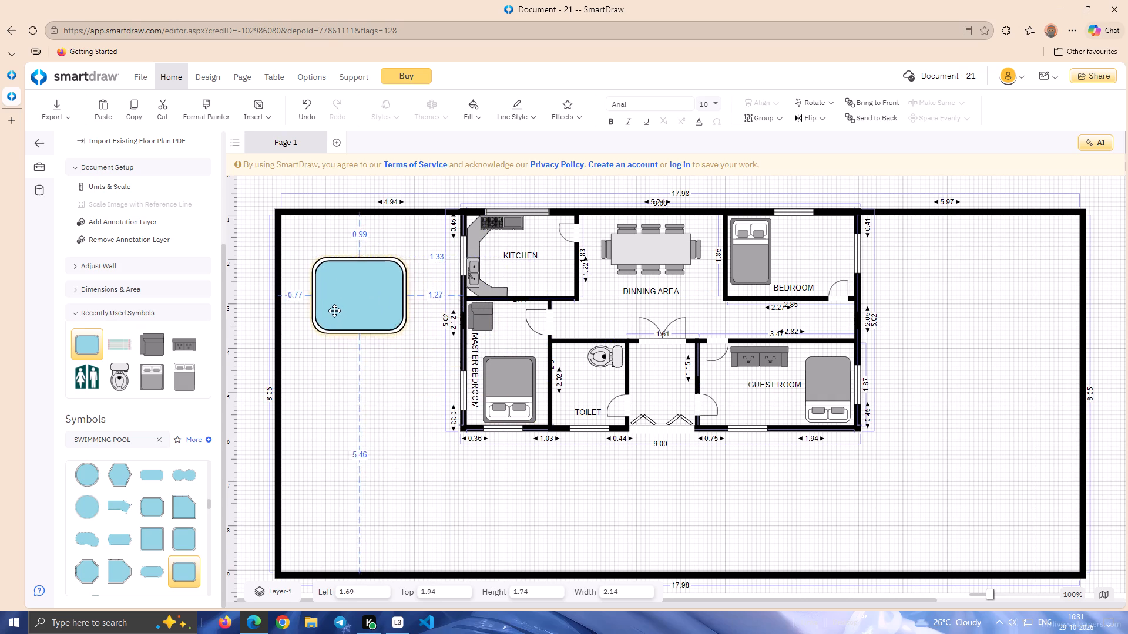
drag(334, 311, 325, 287)
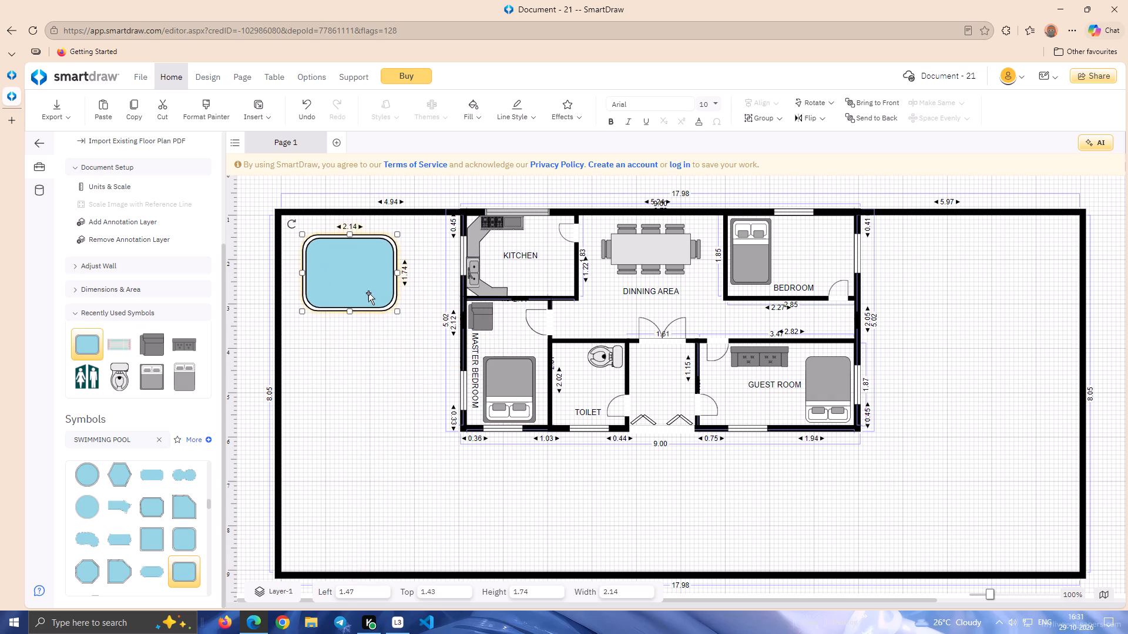
Enlarge the pool to about 2.54 wide by 2.13 high and centre it roughly between the plot boundary and the house.
drag(394, 310, 416, 322)
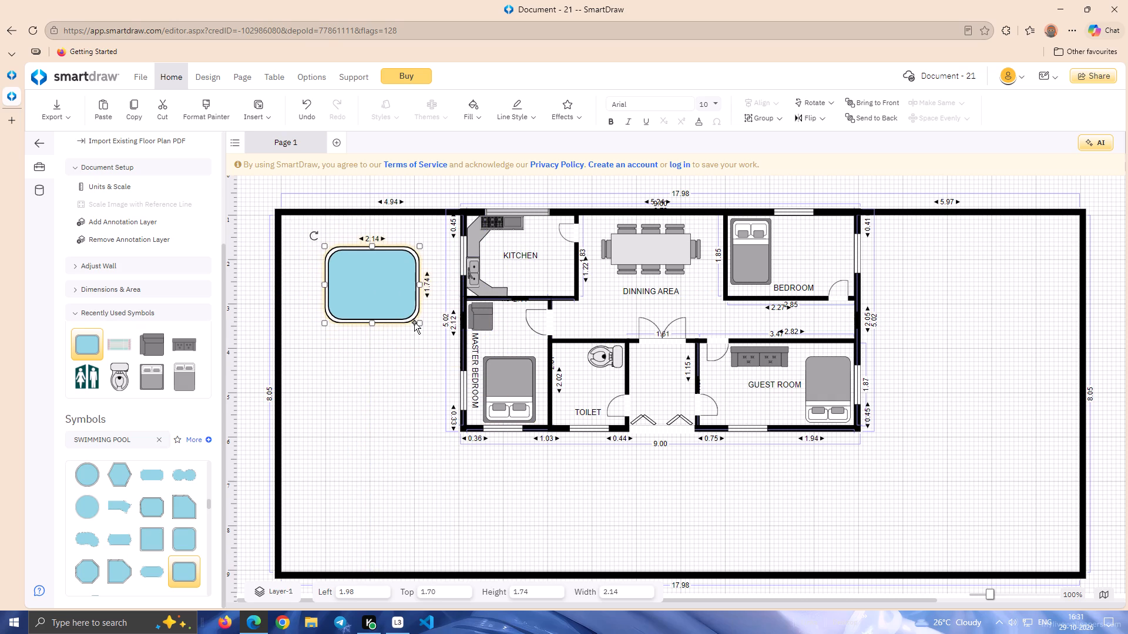
click(417, 322)
click(419, 327)
click(411, 322)
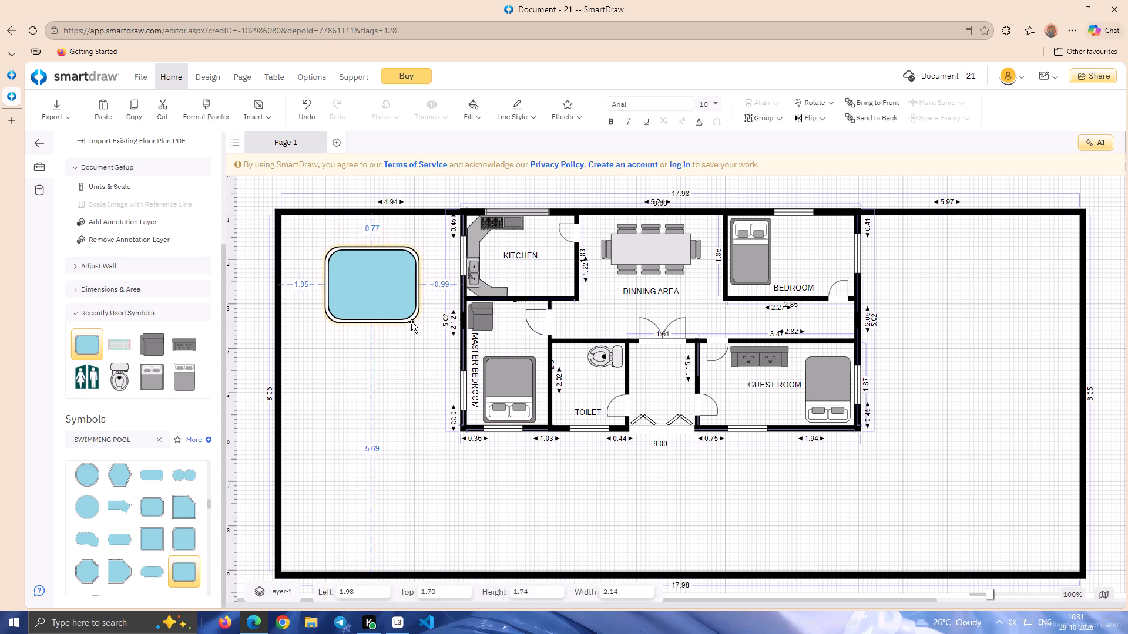
drag(419, 323, 438, 338)
drag(412, 313, 389, 302)
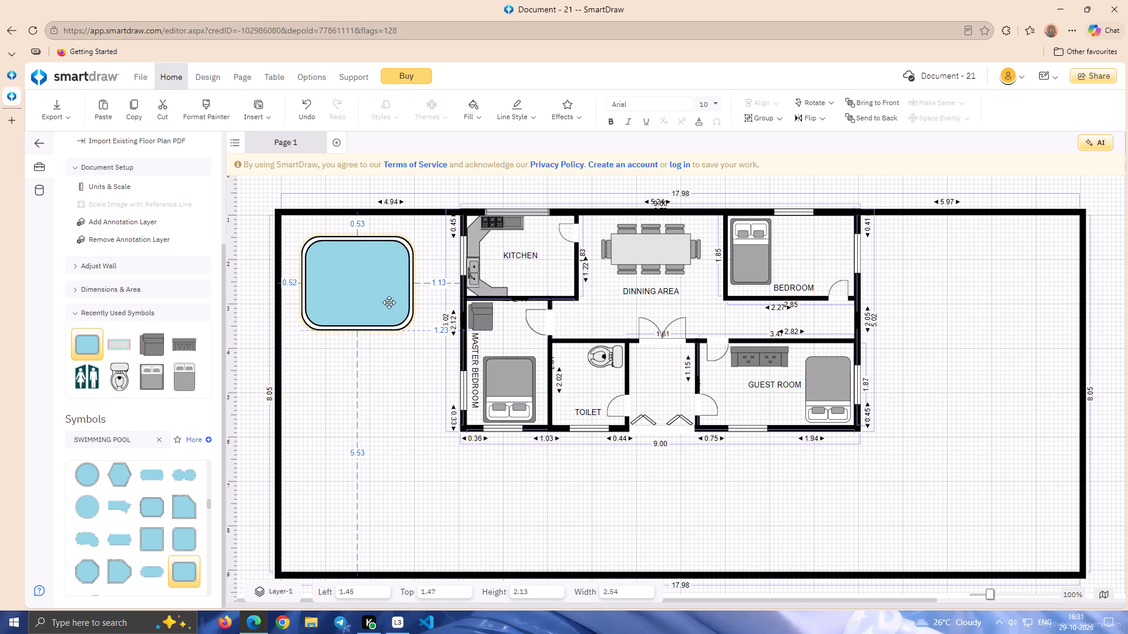
drag(389, 302, 400, 300)
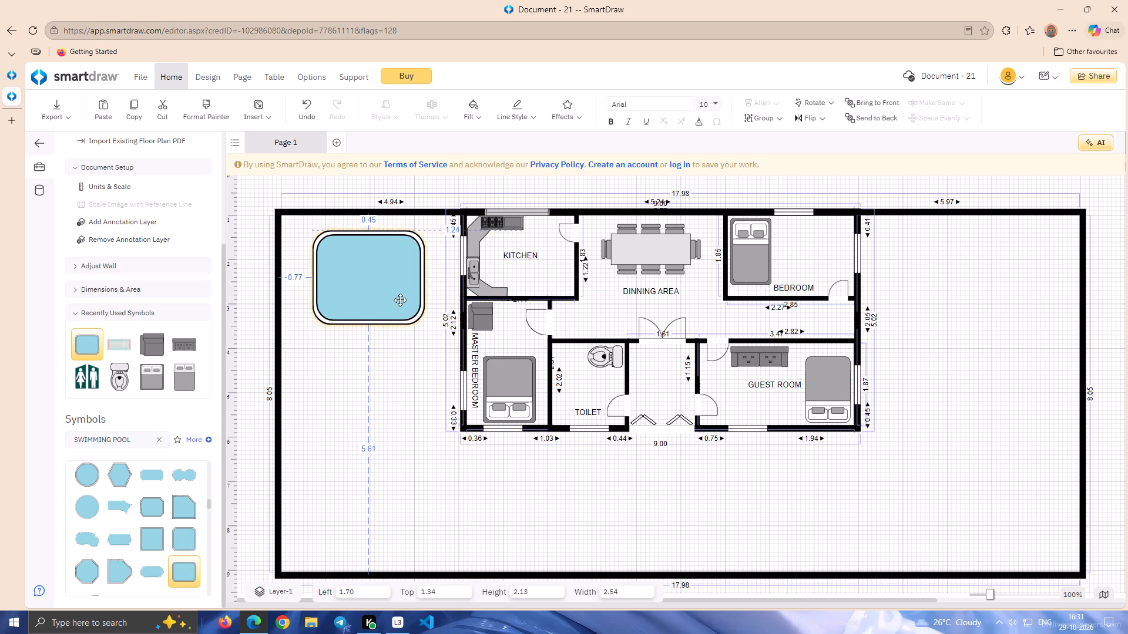
drag(400, 300, 401, 302)
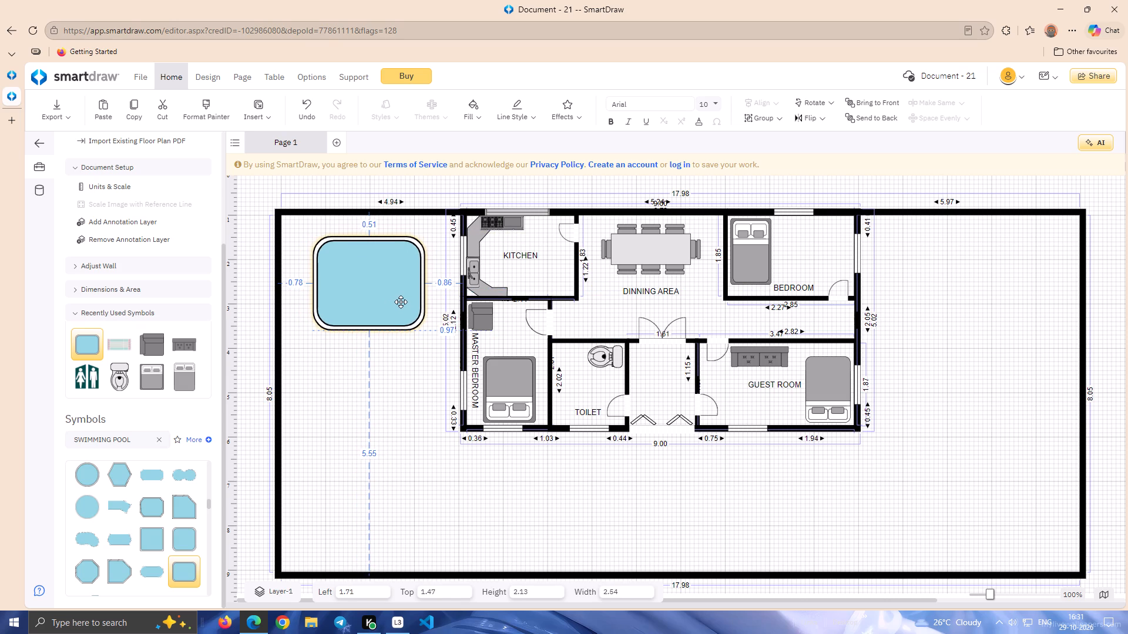
drag(401, 302, 403, 302)
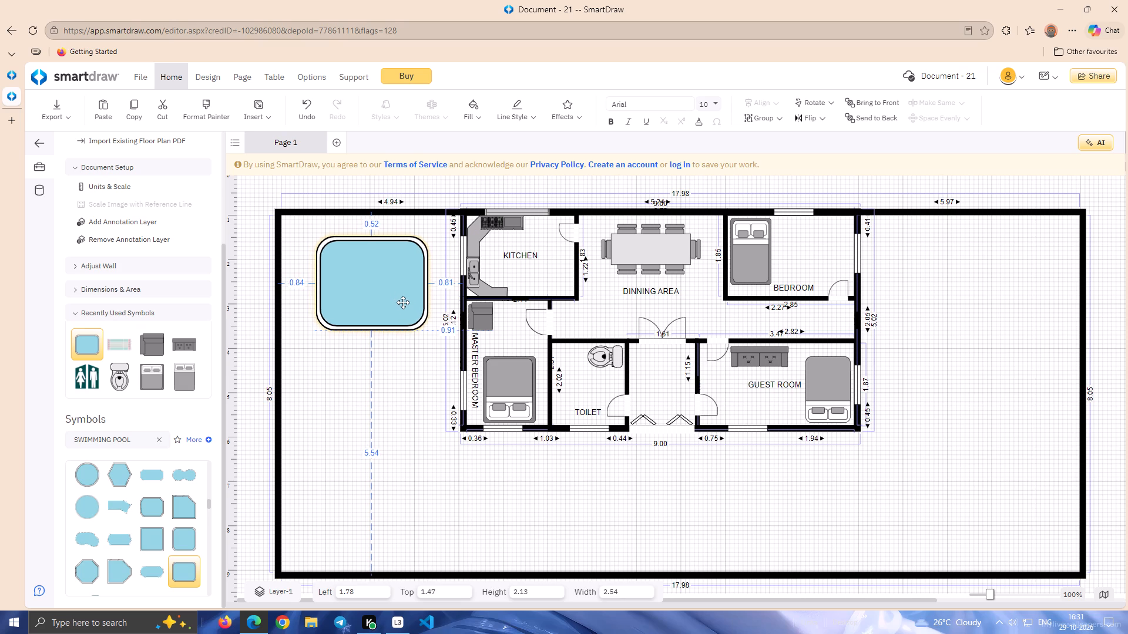
drag(403, 302, 402, 304)
click(399, 362)
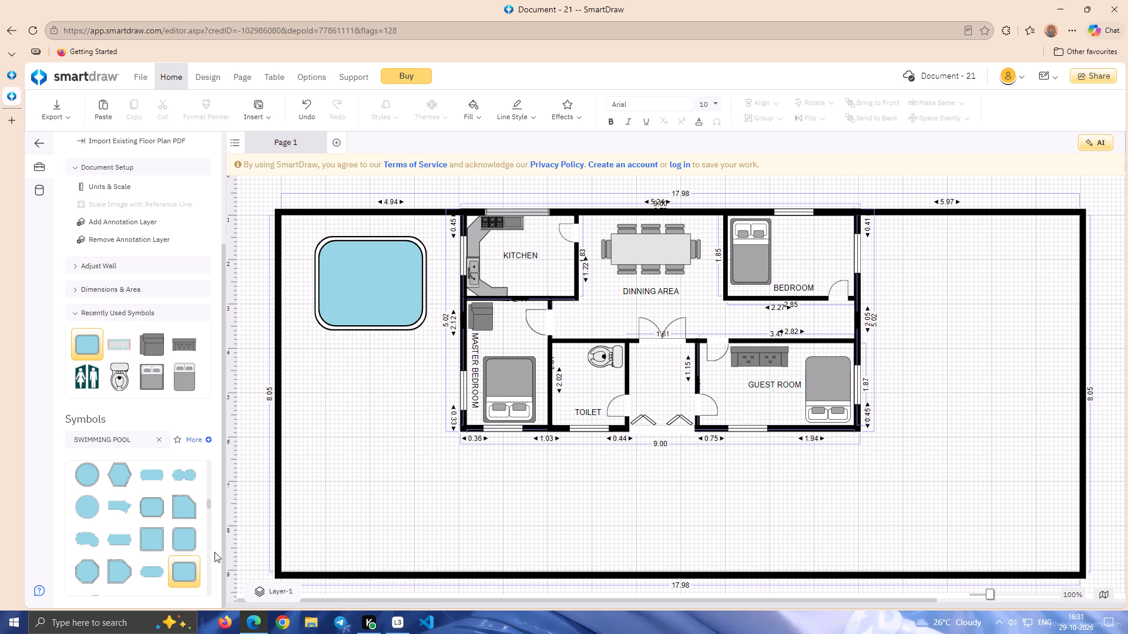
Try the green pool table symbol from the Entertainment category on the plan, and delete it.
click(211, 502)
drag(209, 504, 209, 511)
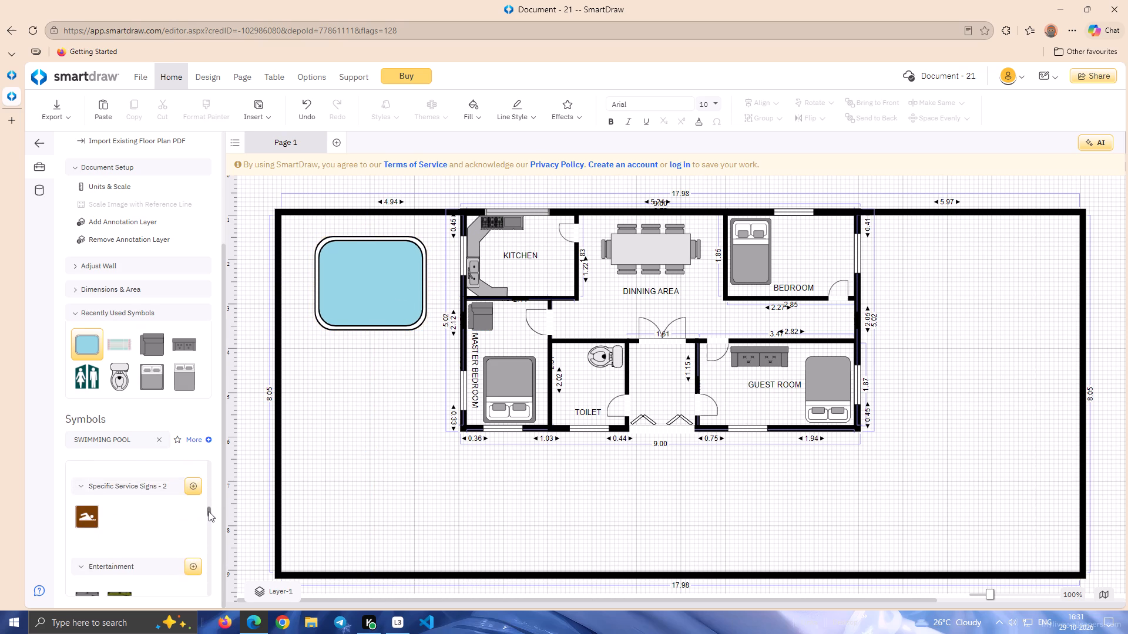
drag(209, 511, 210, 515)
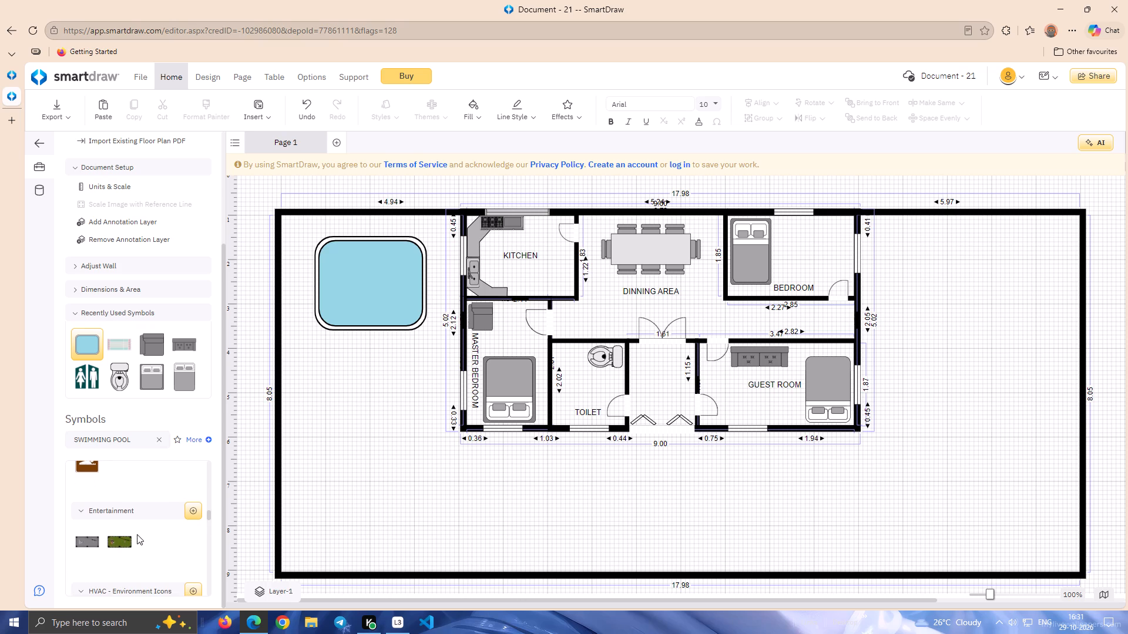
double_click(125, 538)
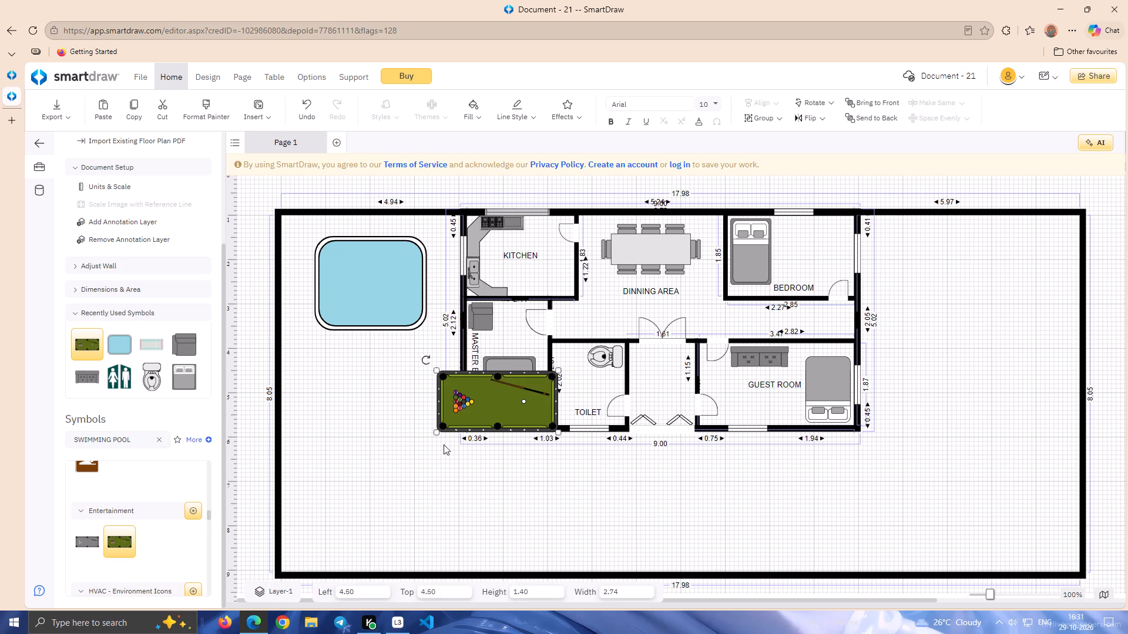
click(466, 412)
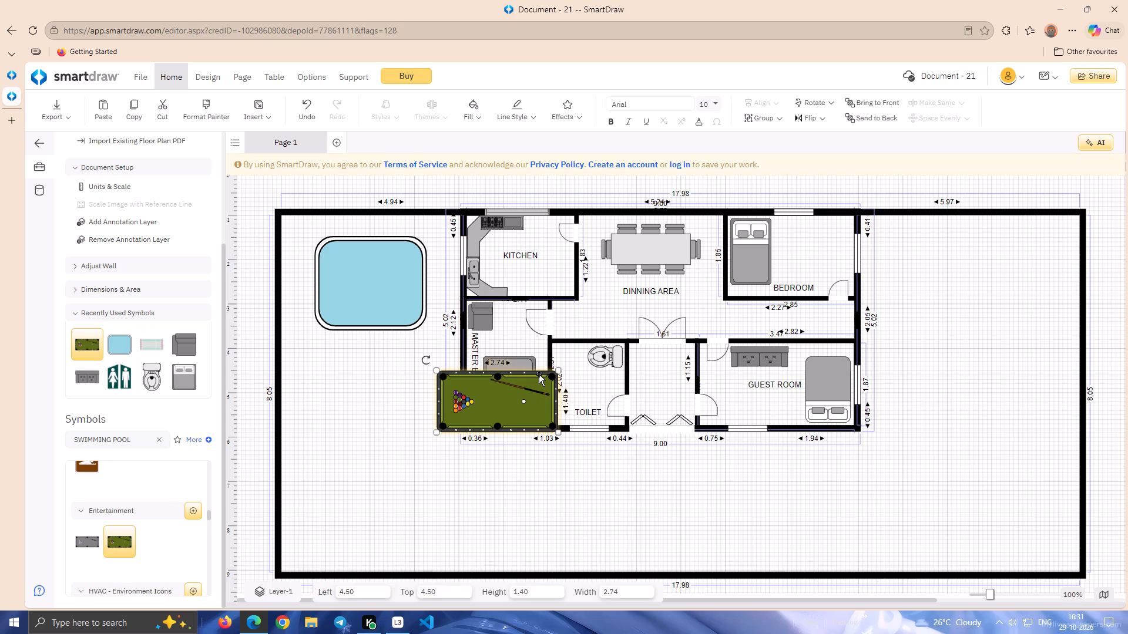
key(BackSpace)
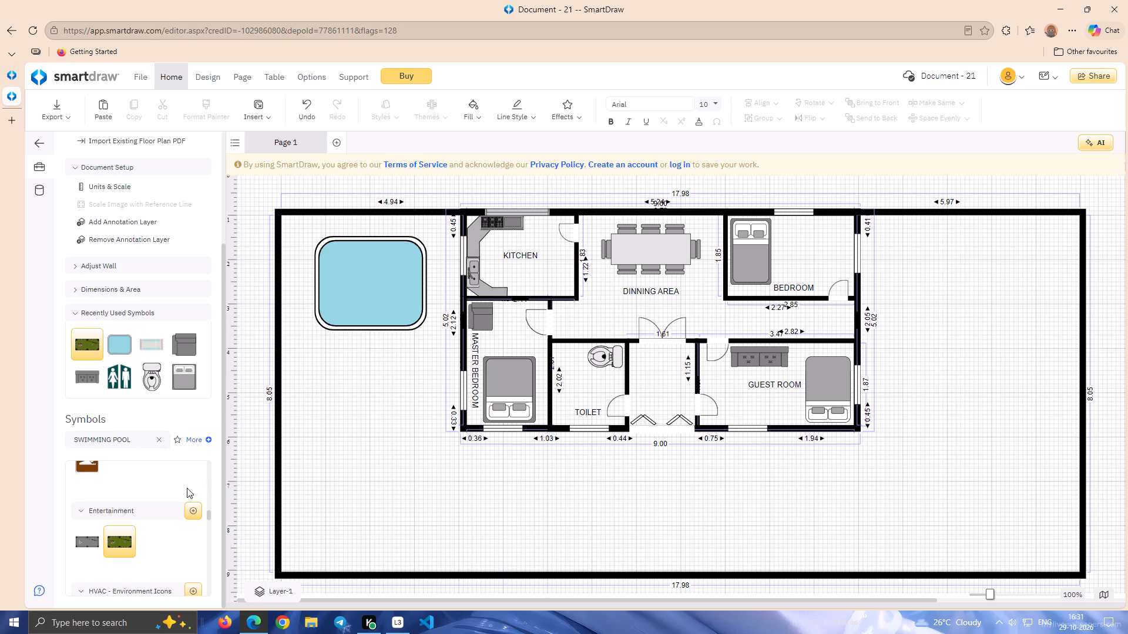
Look through the remaining swimming pool search results and the Couches & Sofas category for further usable symbols.
click(209, 508)
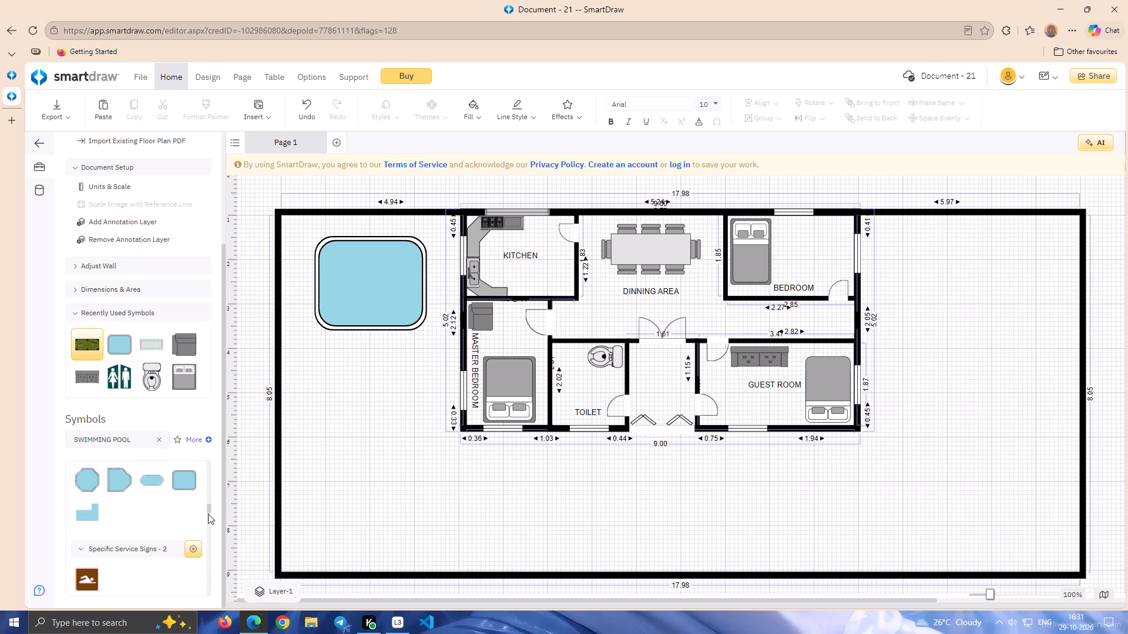
drag(208, 510, 207, 525)
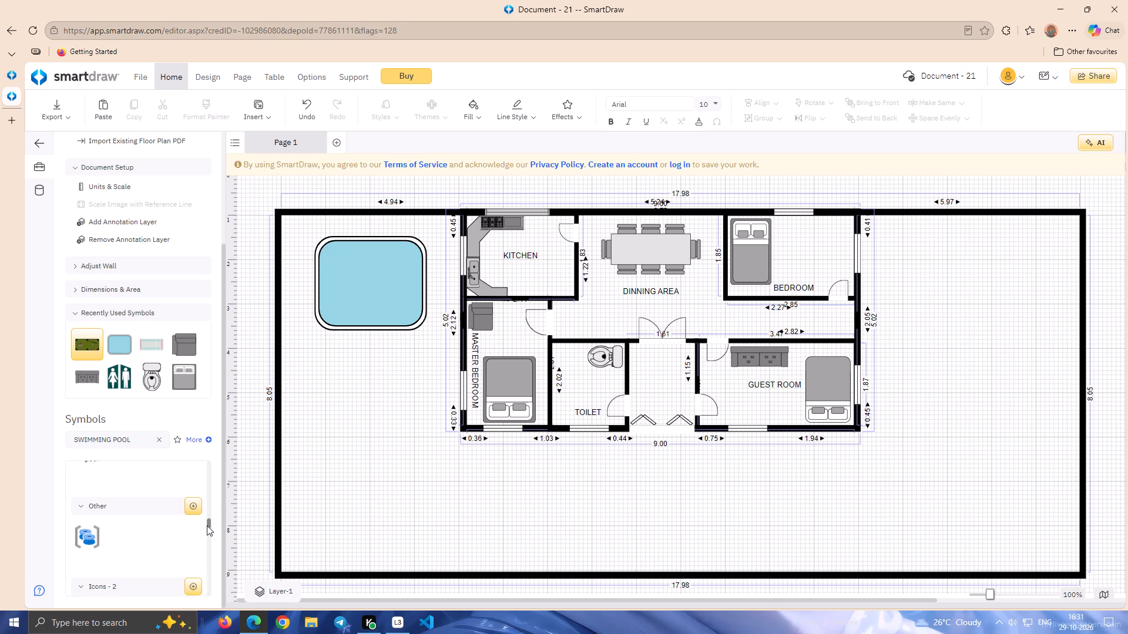
drag(207, 525, 207, 528)
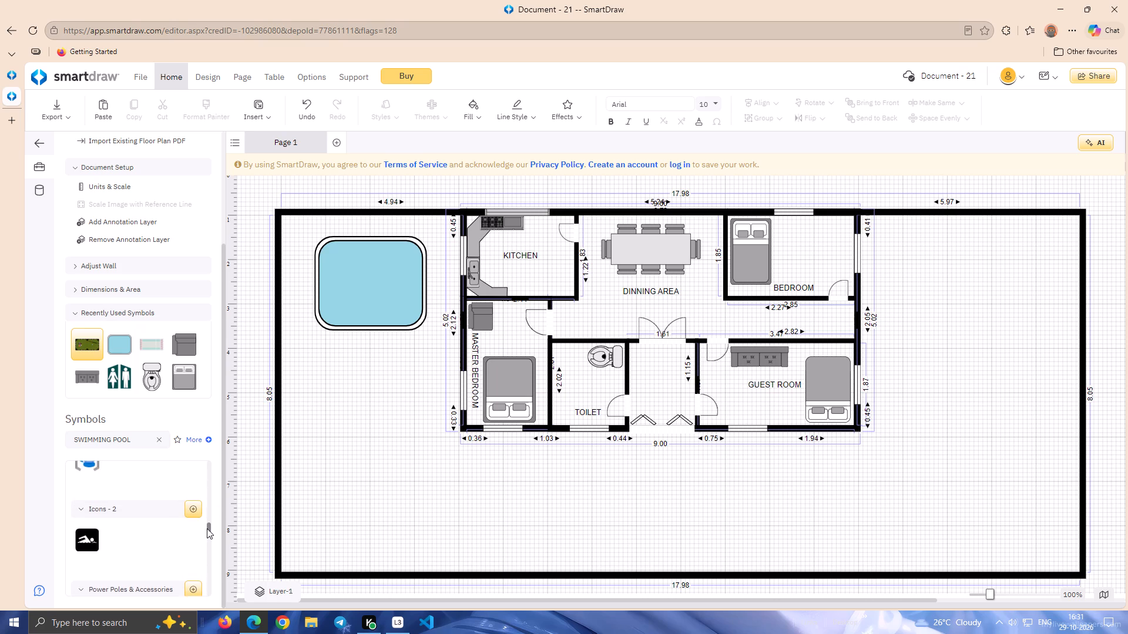
drag(207, 528, 209, 545)
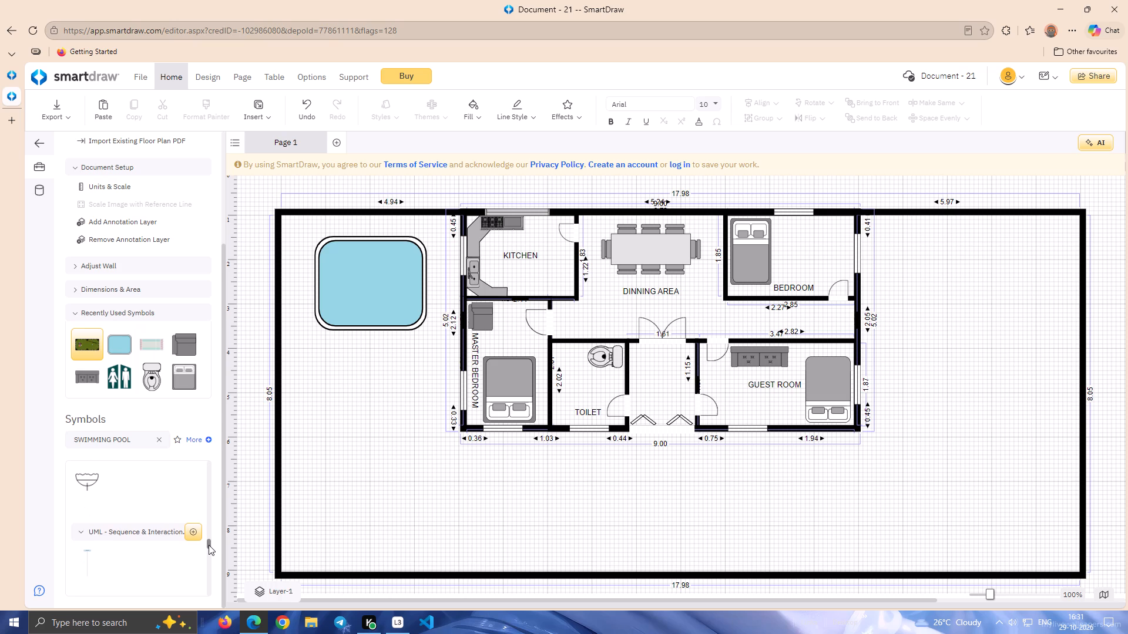
drag(209, 545, 209, 561)
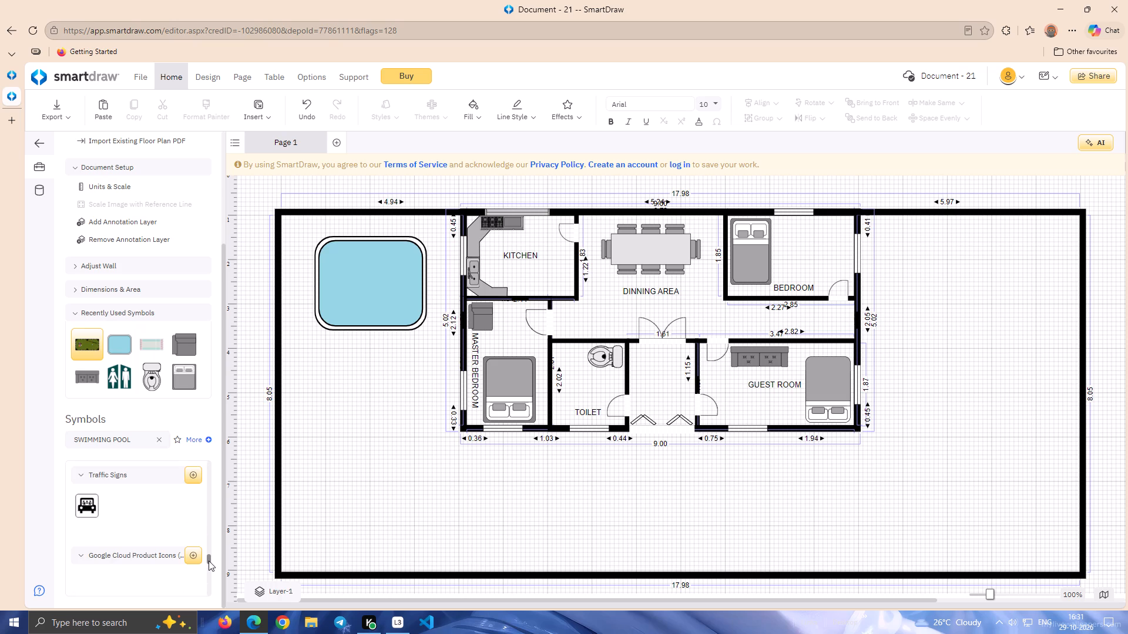
drag(209, 561, 197, 426)
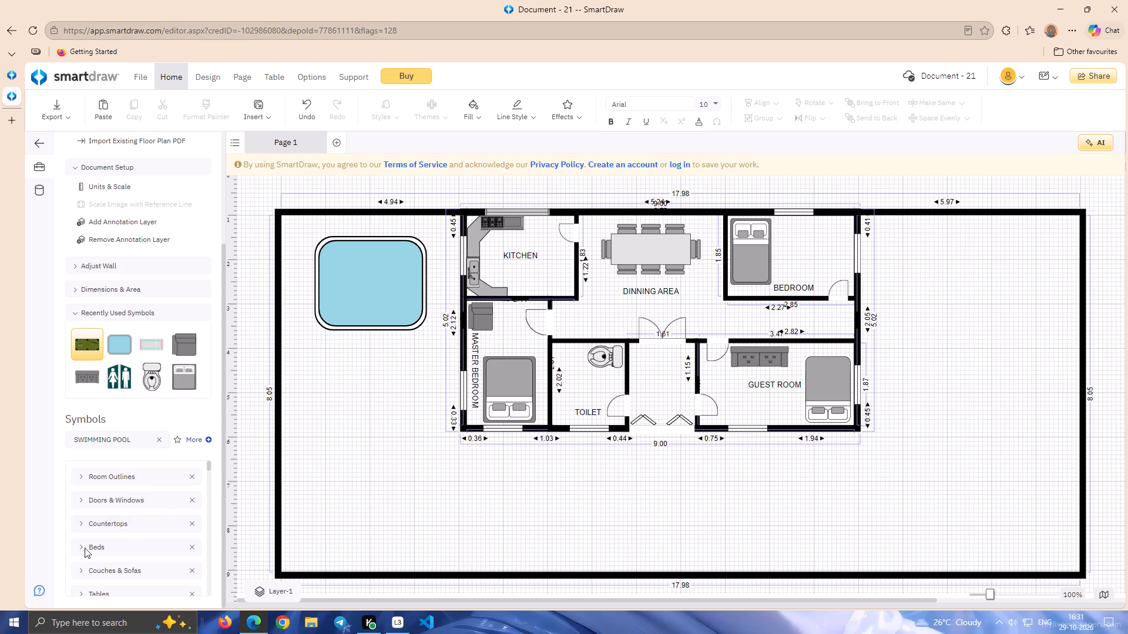
click(83, 568)
drag(208, 466, 210, 487)
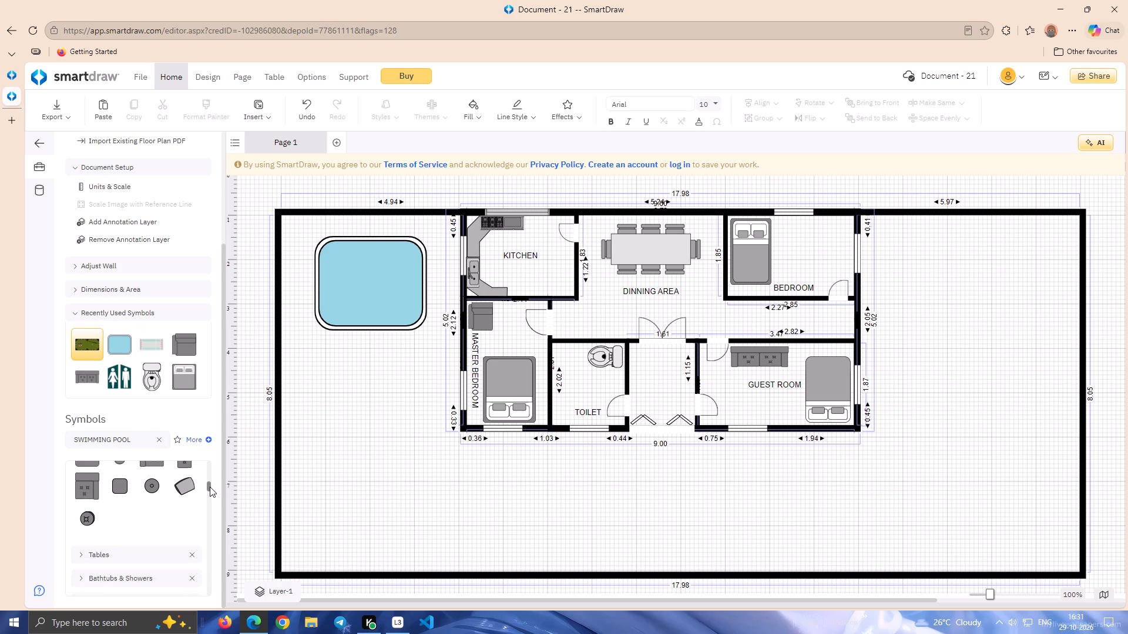
drag(210, 487, 212, 478)
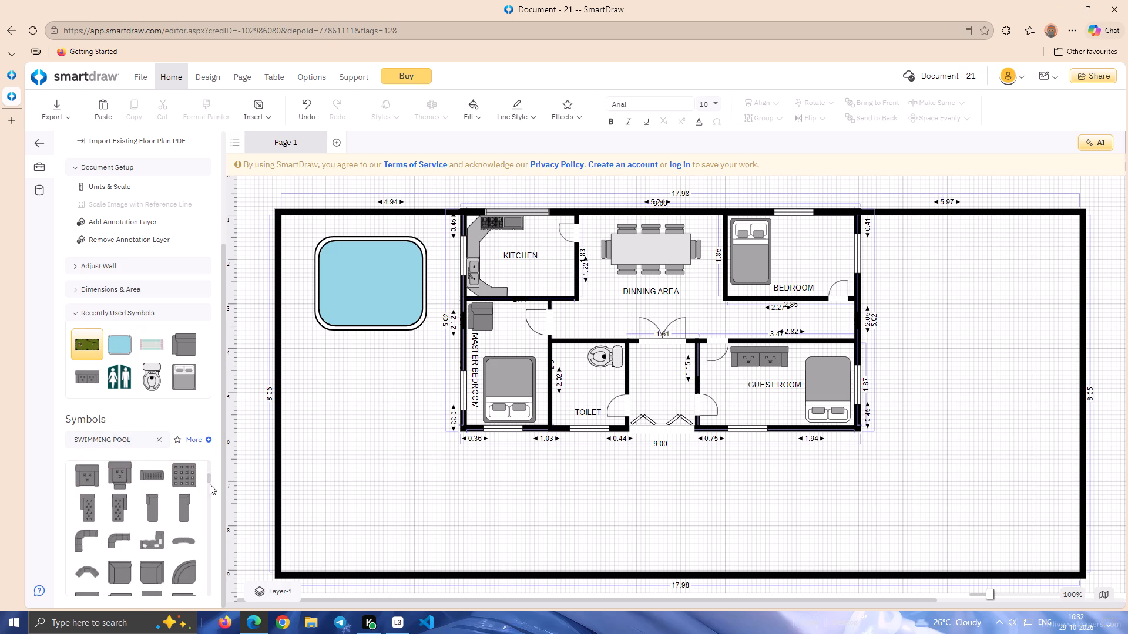
drag(210, 480, 210, 472)
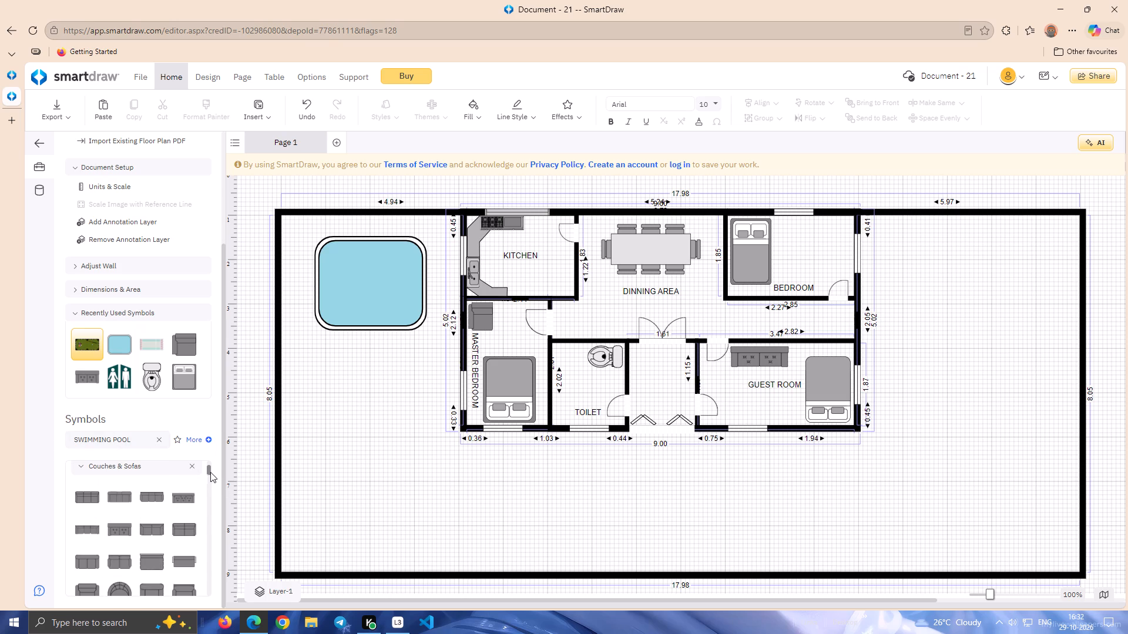
drag(210, 472, 210, 472)
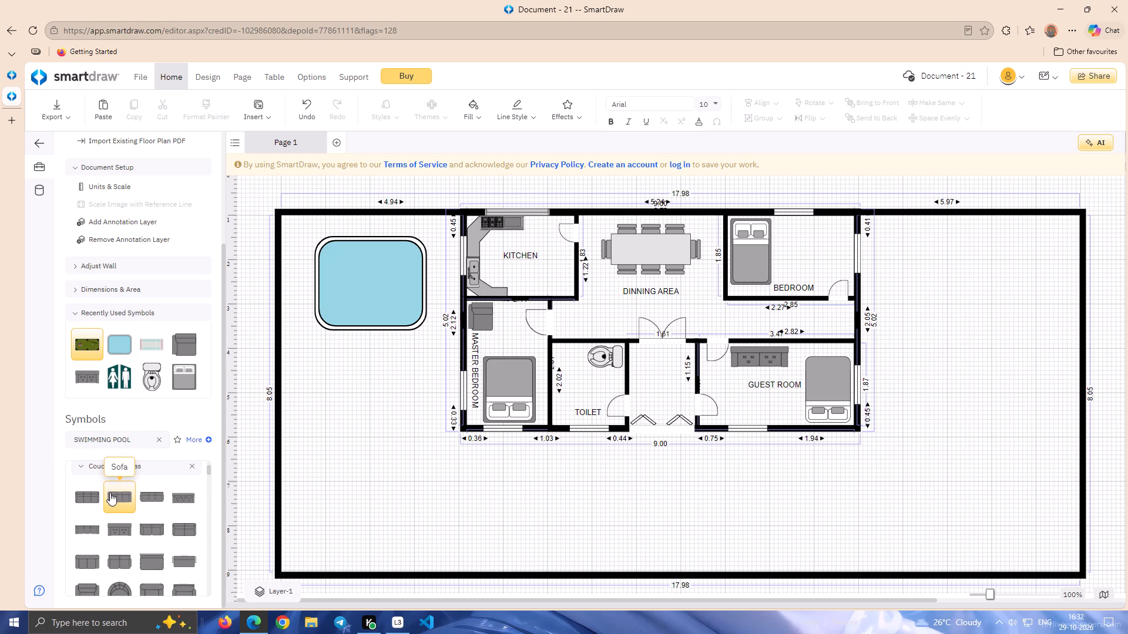
click(140, 443)
key(BackSpace)
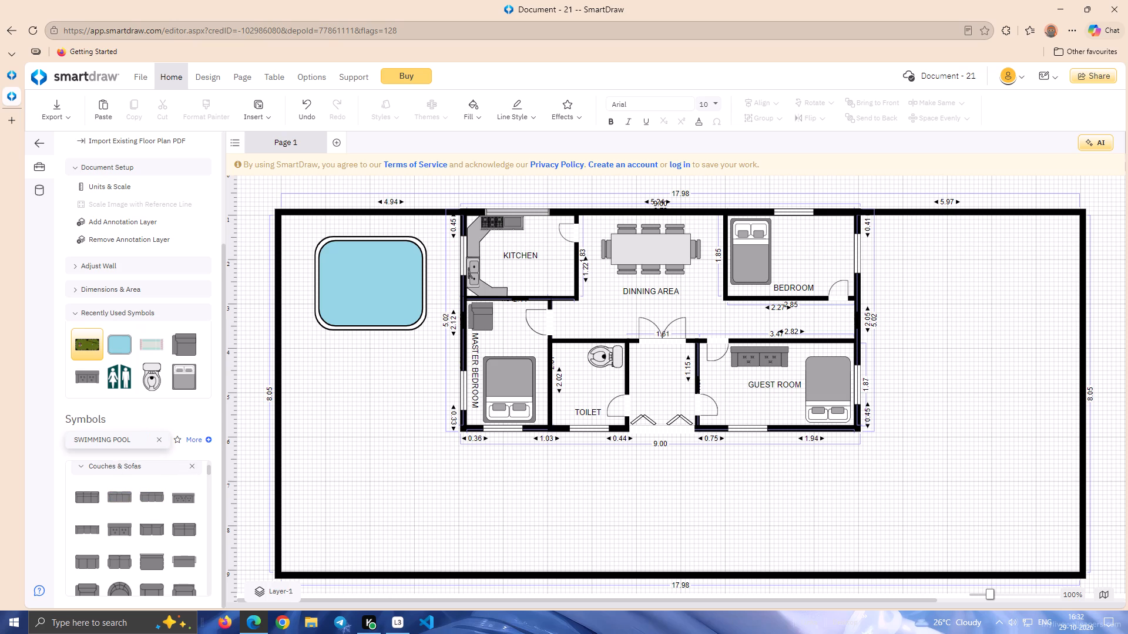
click(355, 423)
Label the pool in the yard with the text SWIMMING POOL.
drag(221, 256, 217, 139)
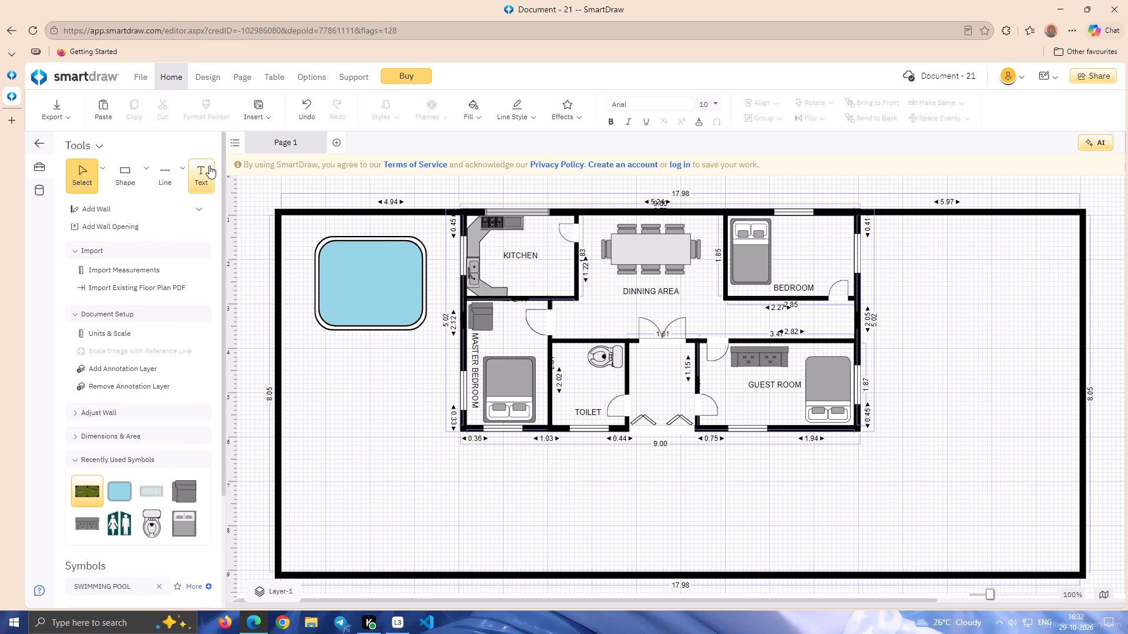
click(209, 167)
click(337, 285)
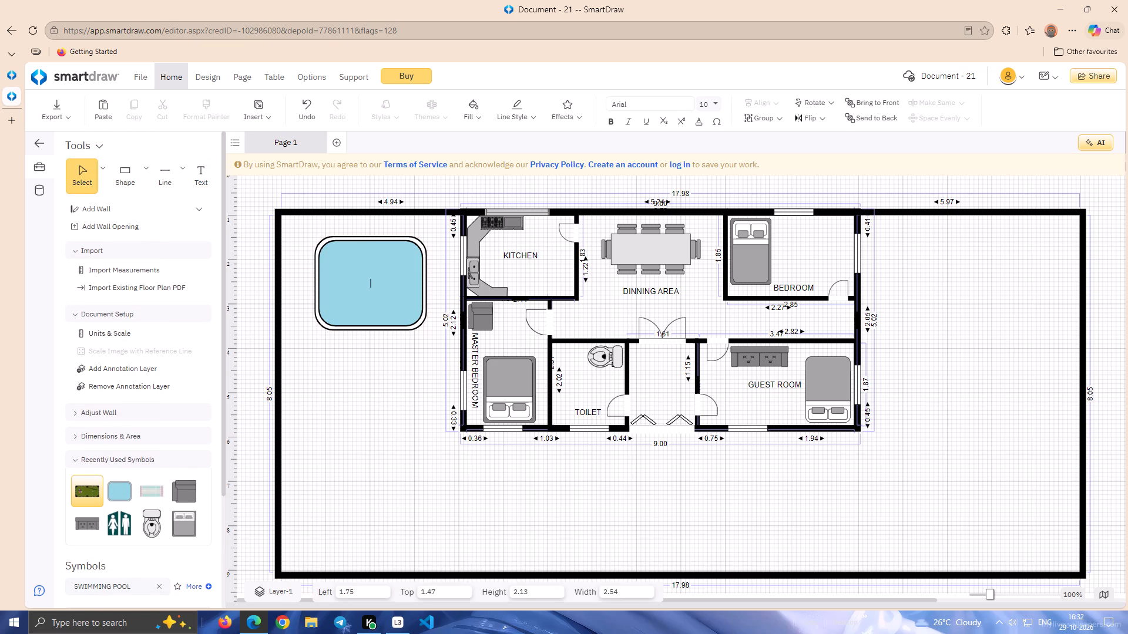
text(SWIMMING POOL)
click(374, 400)
click(367, 282)
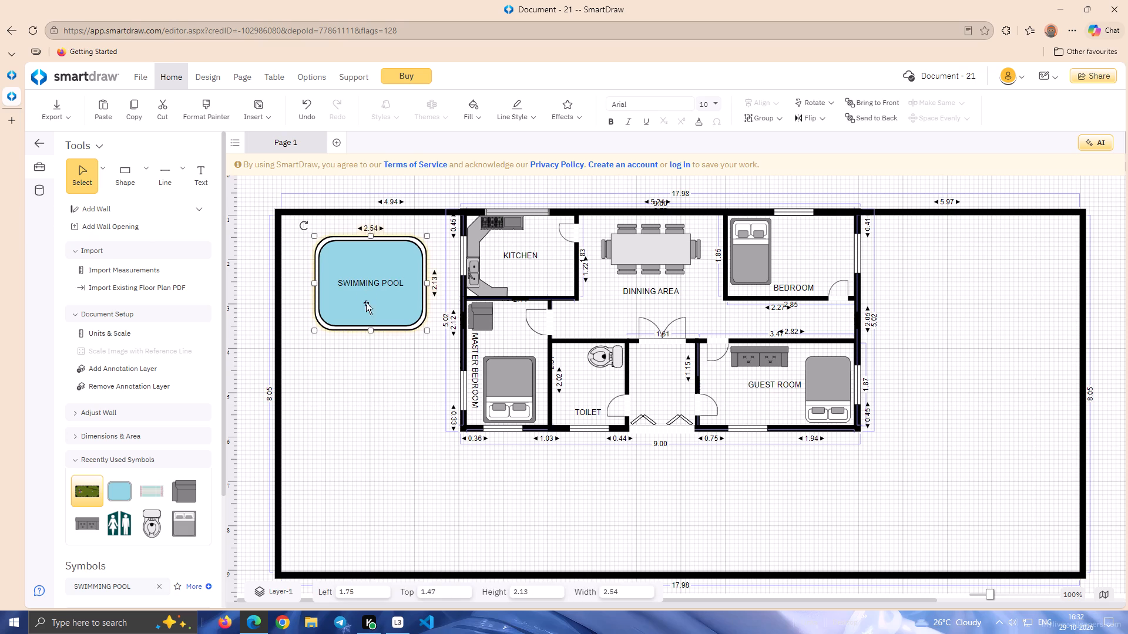
click(361, 405)
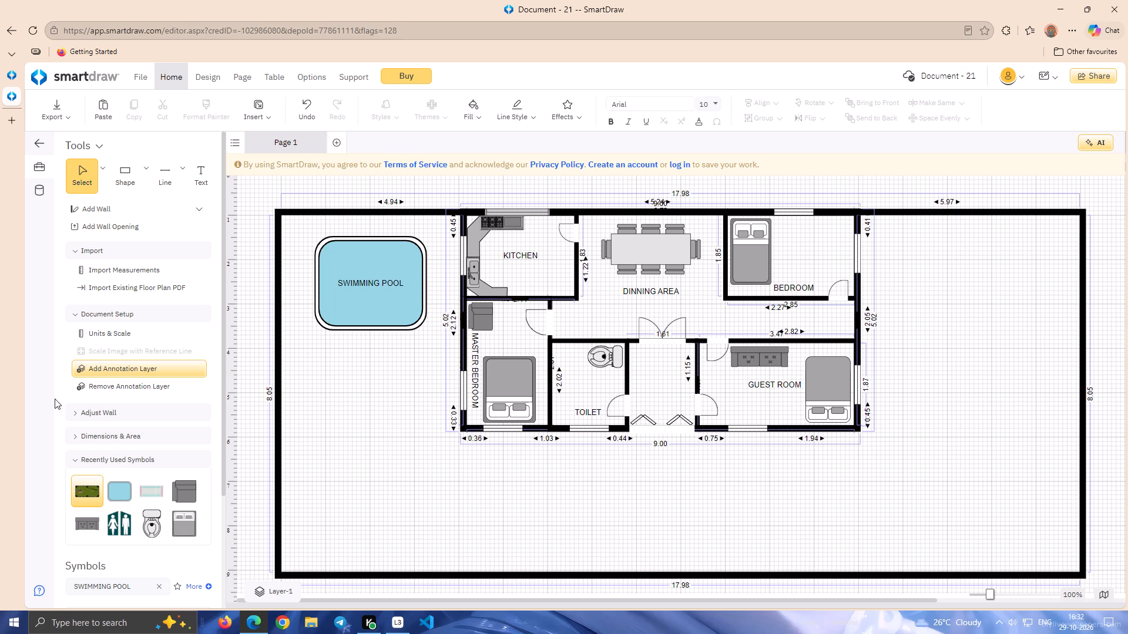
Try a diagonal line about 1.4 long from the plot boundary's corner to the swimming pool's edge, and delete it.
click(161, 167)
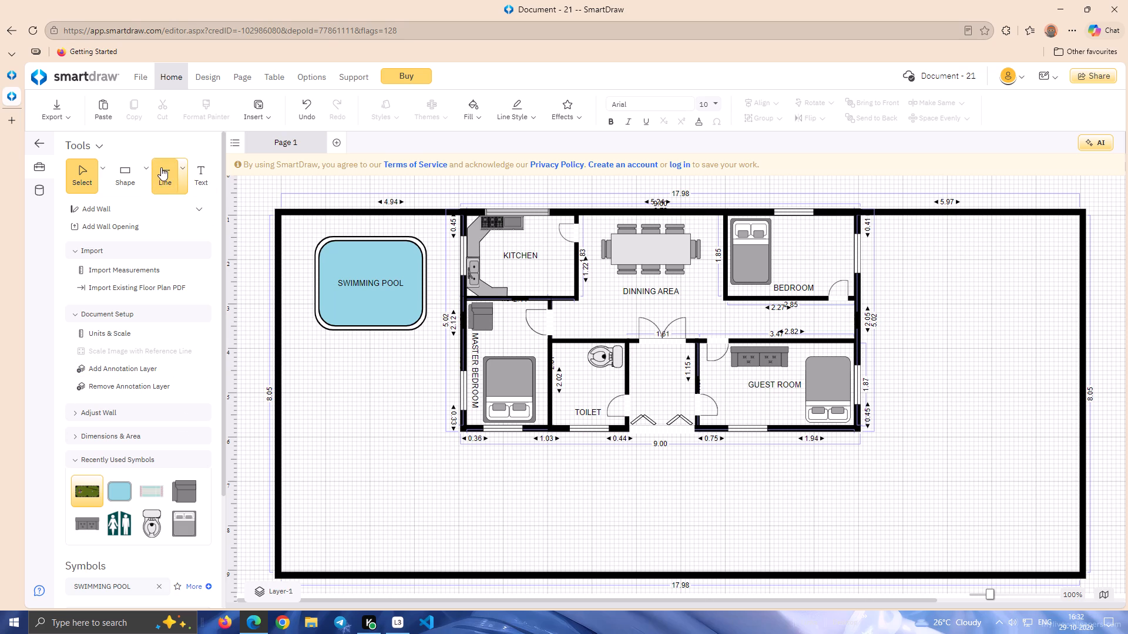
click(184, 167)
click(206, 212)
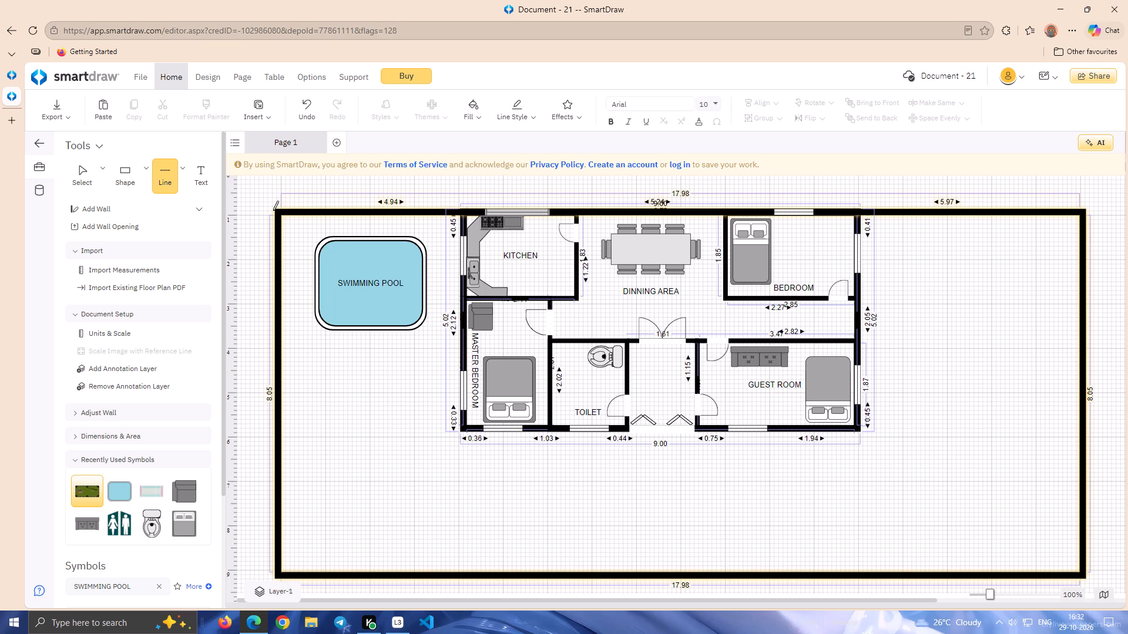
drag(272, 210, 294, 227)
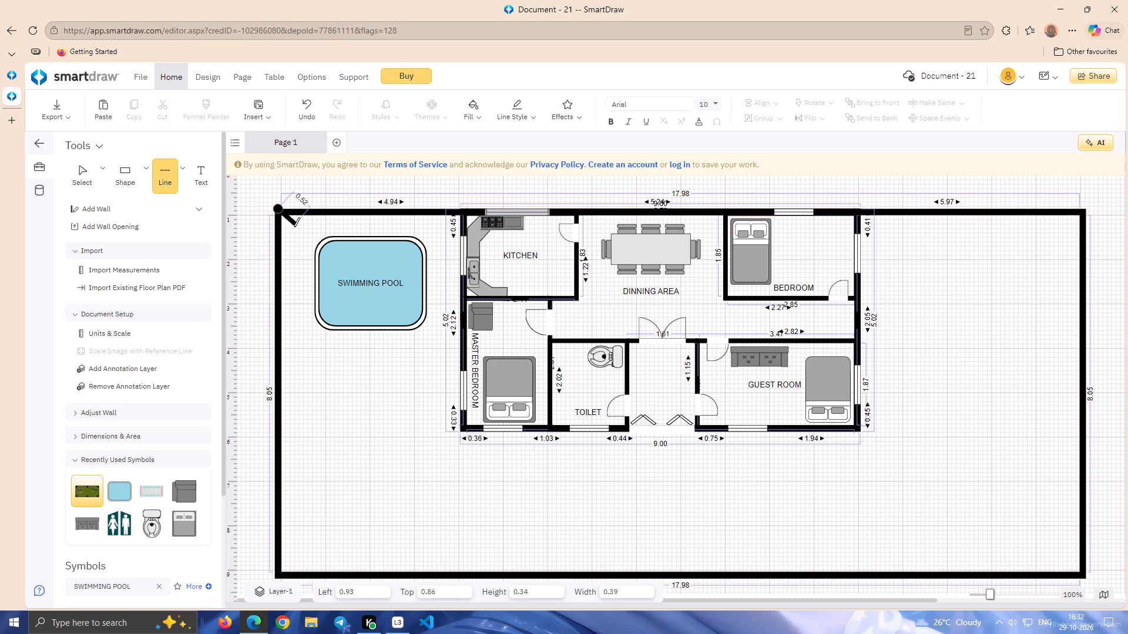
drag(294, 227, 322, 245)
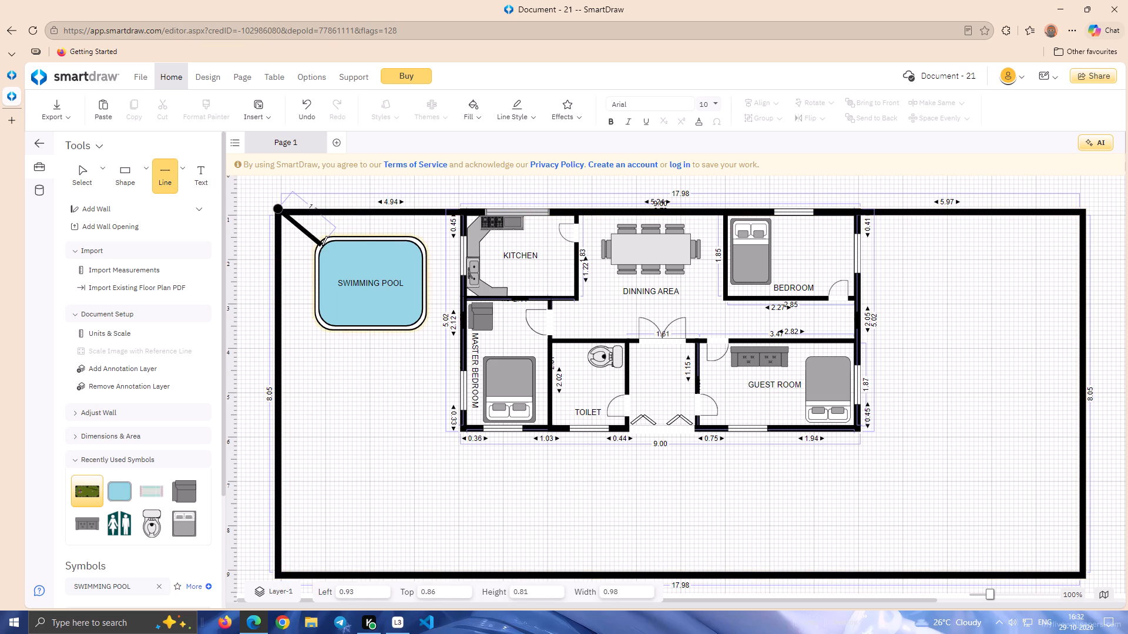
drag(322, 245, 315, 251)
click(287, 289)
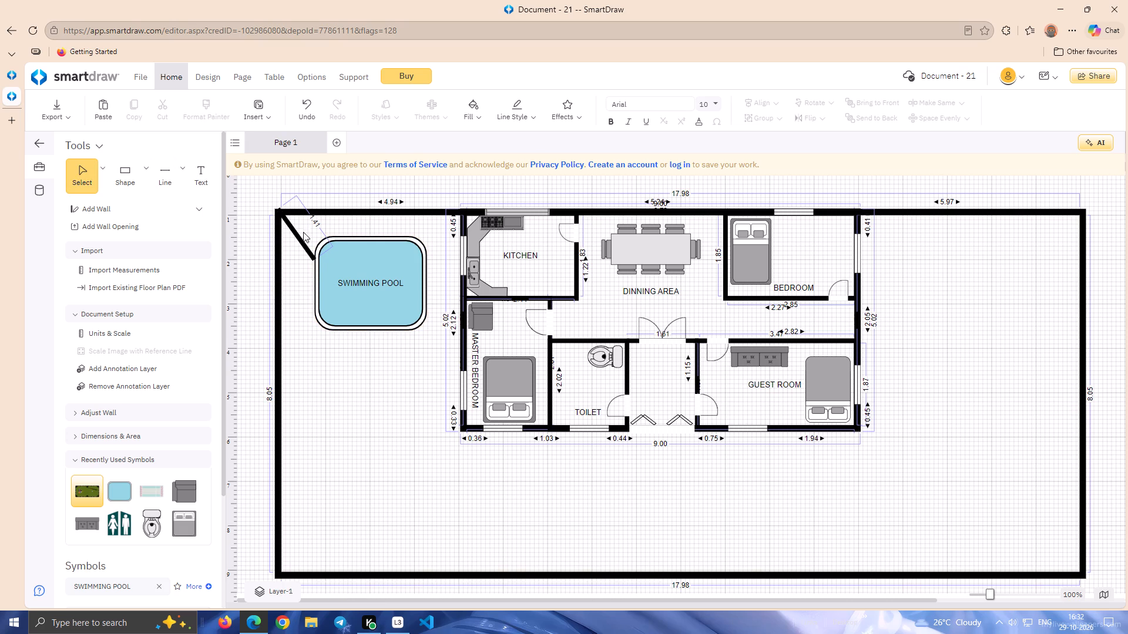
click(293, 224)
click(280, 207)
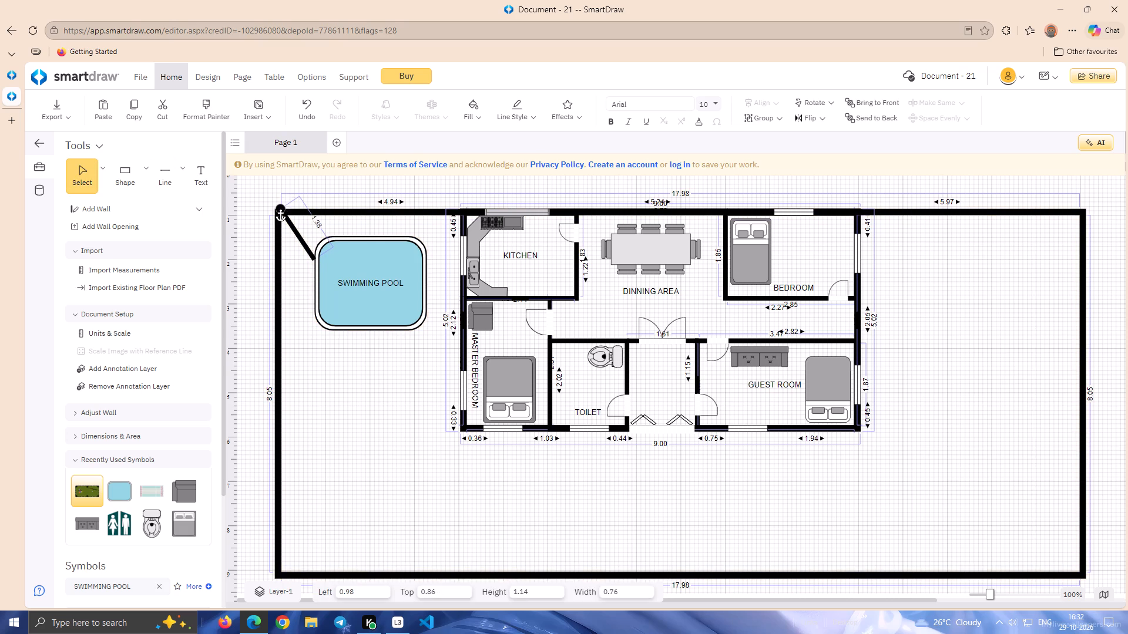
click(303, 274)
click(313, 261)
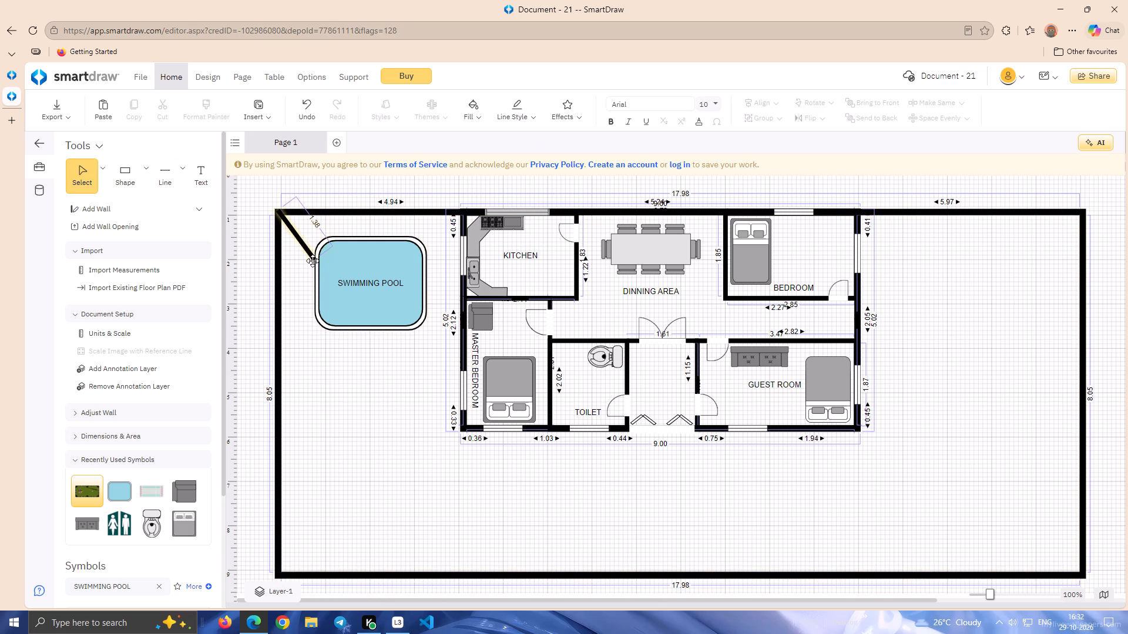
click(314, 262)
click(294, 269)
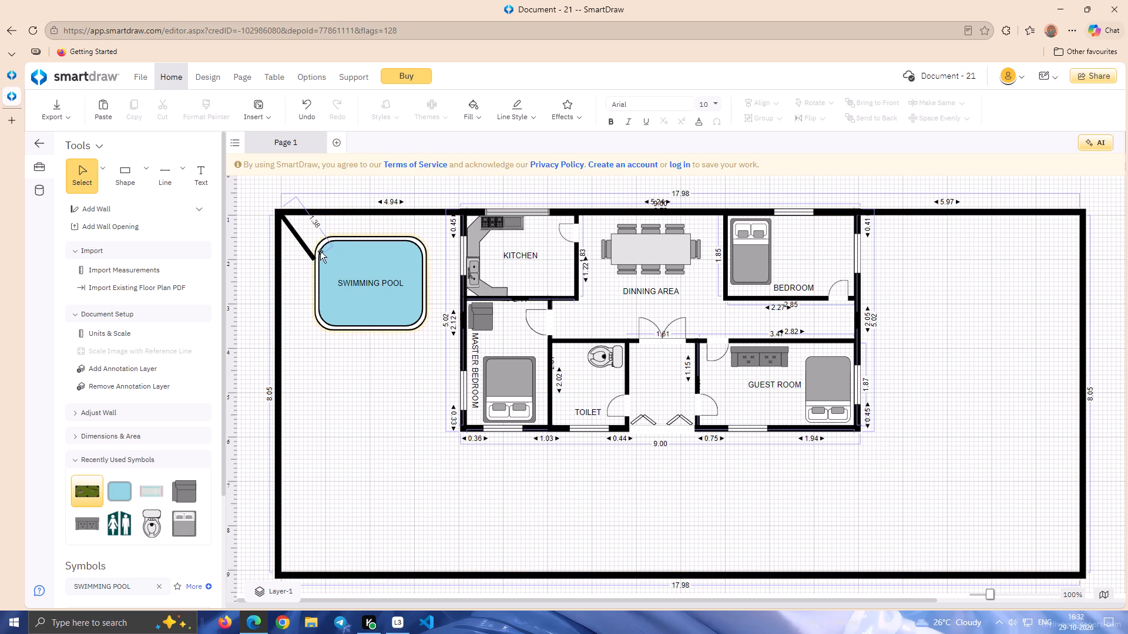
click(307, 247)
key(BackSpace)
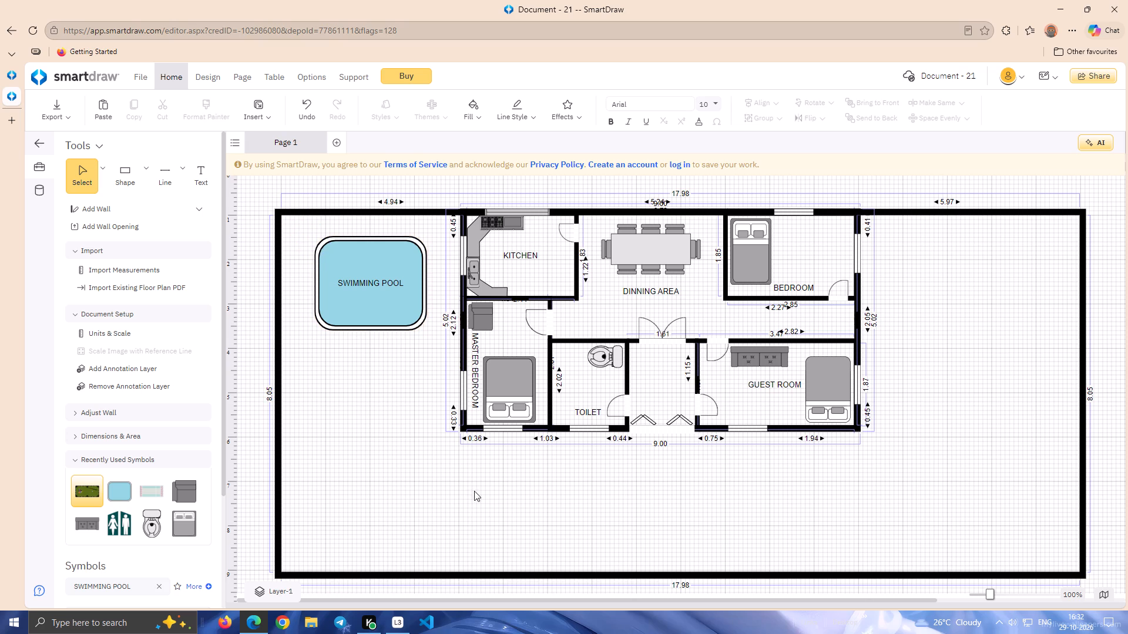
Search the symbol library for PLAY and look through the results for an outdoor feature.
click(489, 535)
click(327, 477)
click(77, 458)
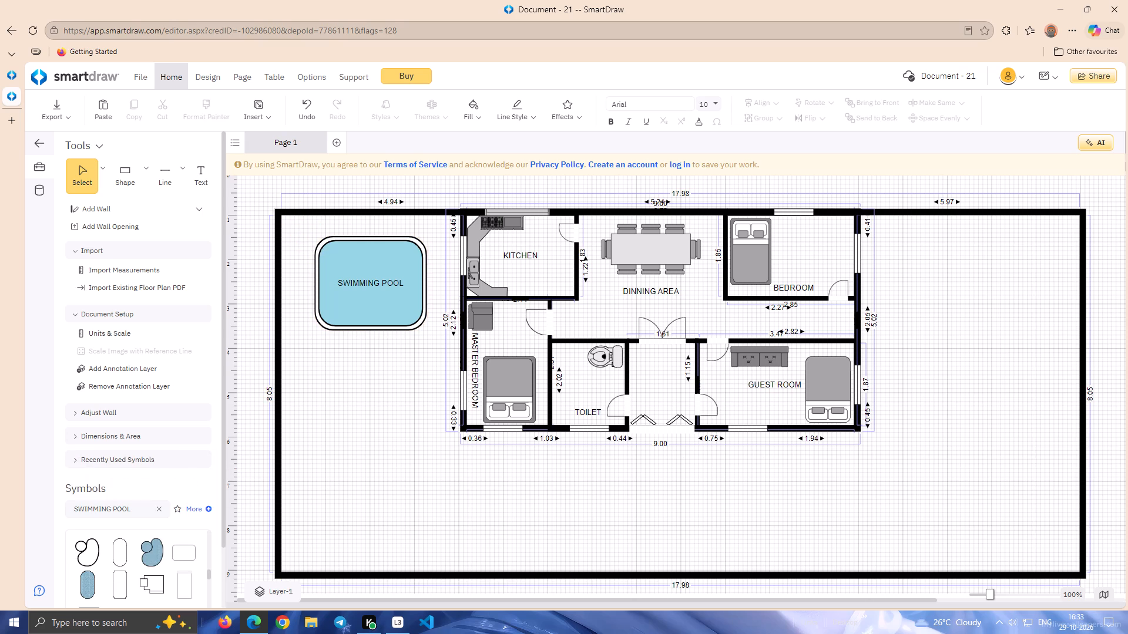
click(155, 510)
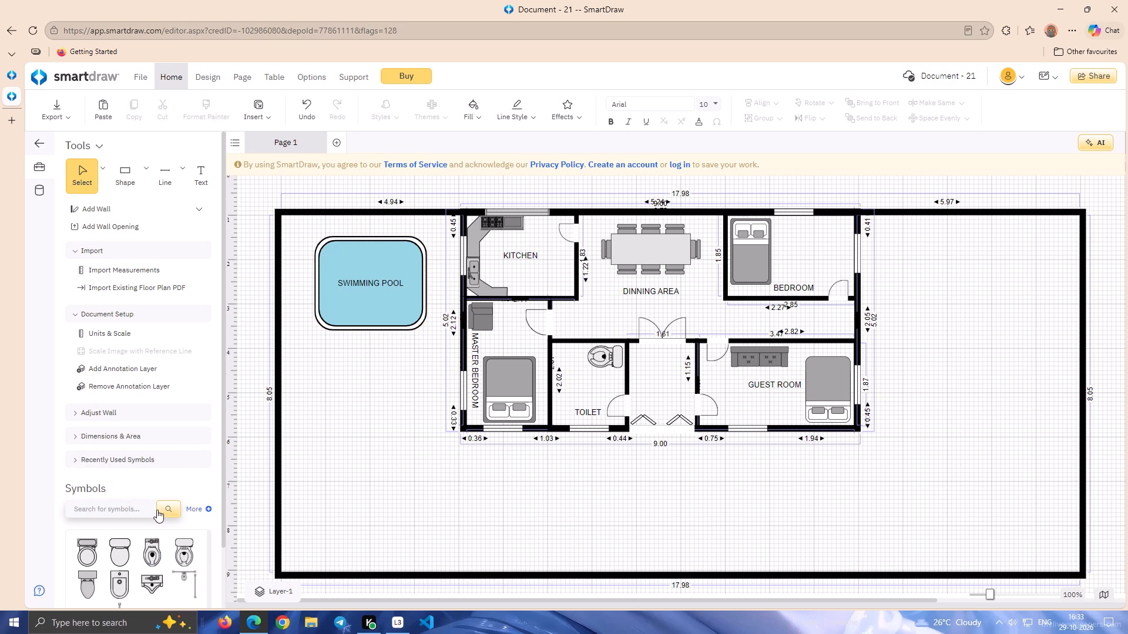
click(105, 505)
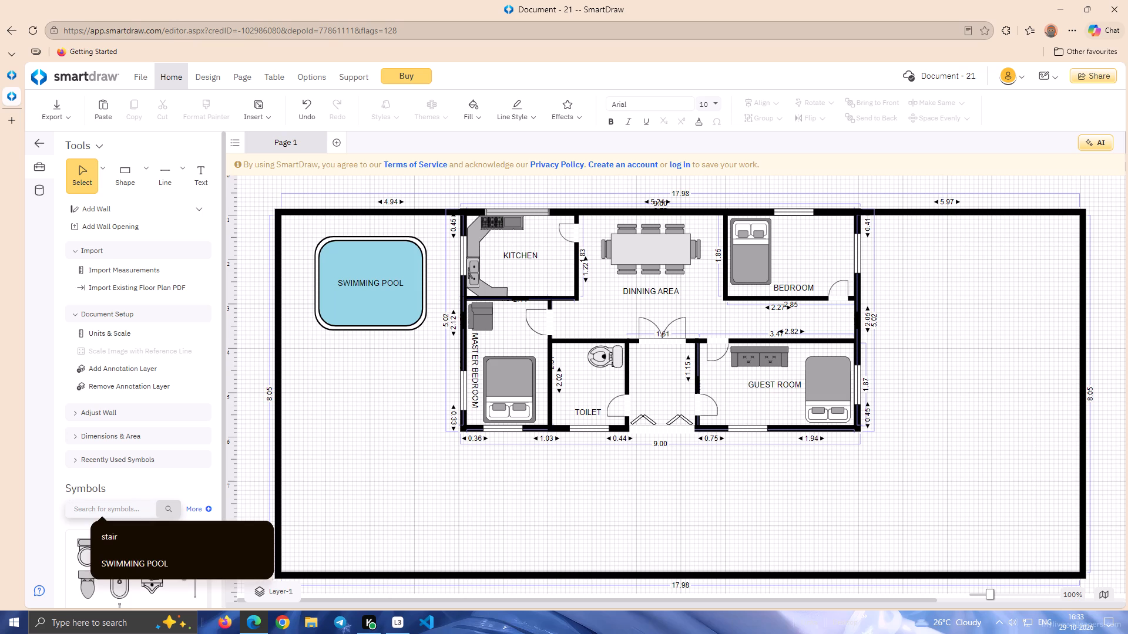
text(PLAY)
key(Return)
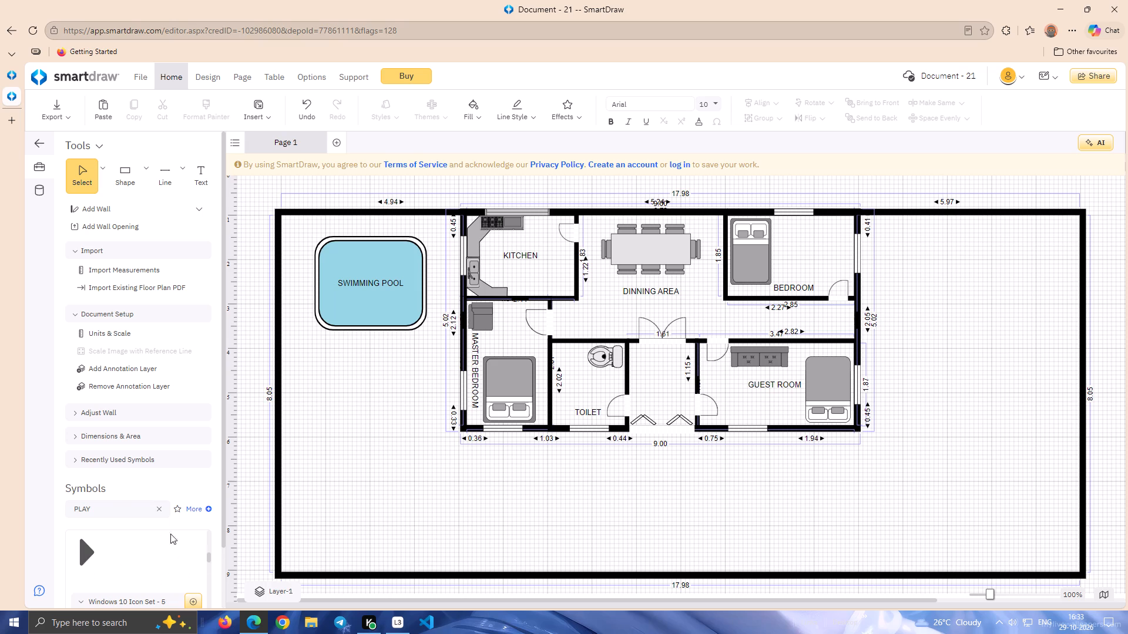
drag(209, 557, 206, 567)
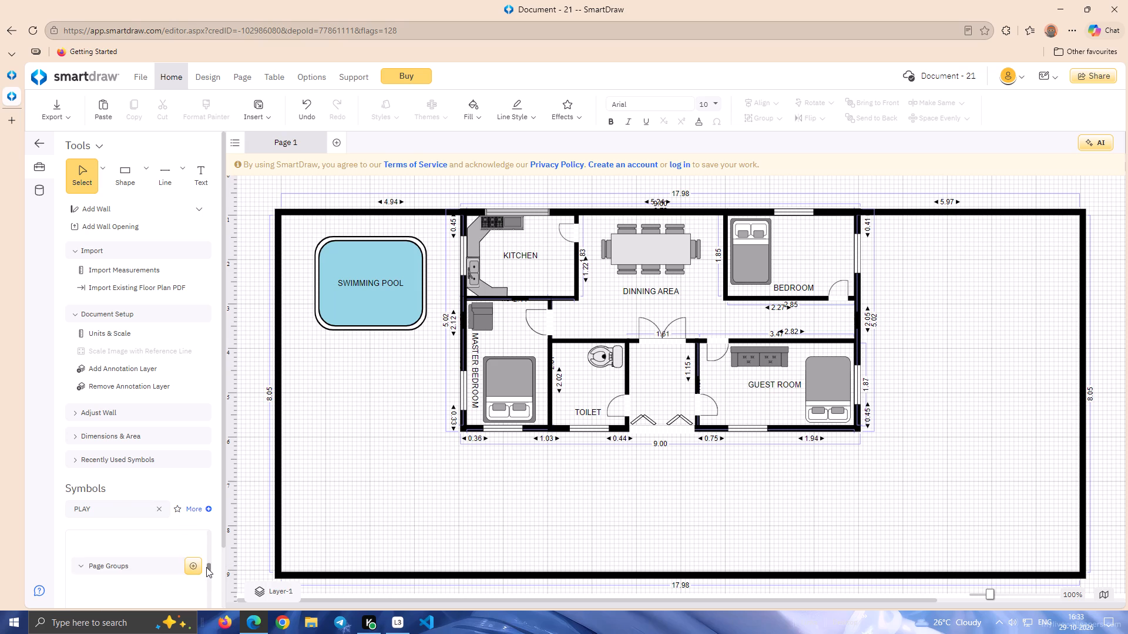
drag(206, 567, 207, 563)
Search the symbol library for ENTERTAINMENT and look through the symbols and categories.
click(108, 509)
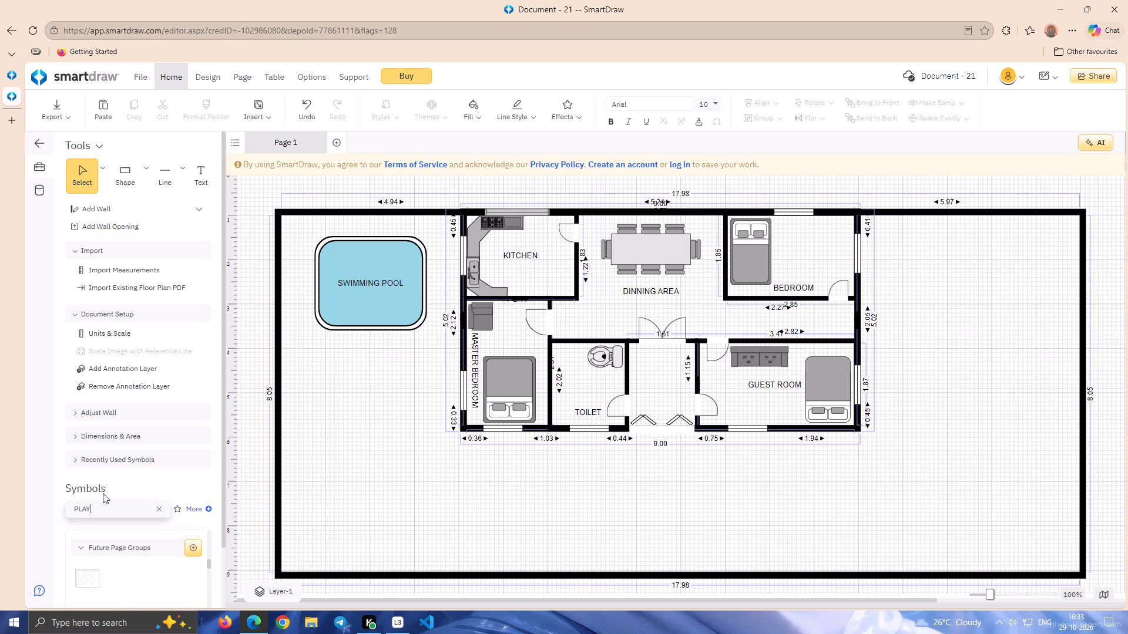
key(BackSpace)
key(BackSpace)
key(BackSpace)
key(BackSpace)
key(BackSpace)
key(BackSpace)
key(BackSpace)
key(BackSpace)
key(BackSpace)
key(BackSpace)
key(BackSpace)
text(ENTERTAINMENT)
key(Return)
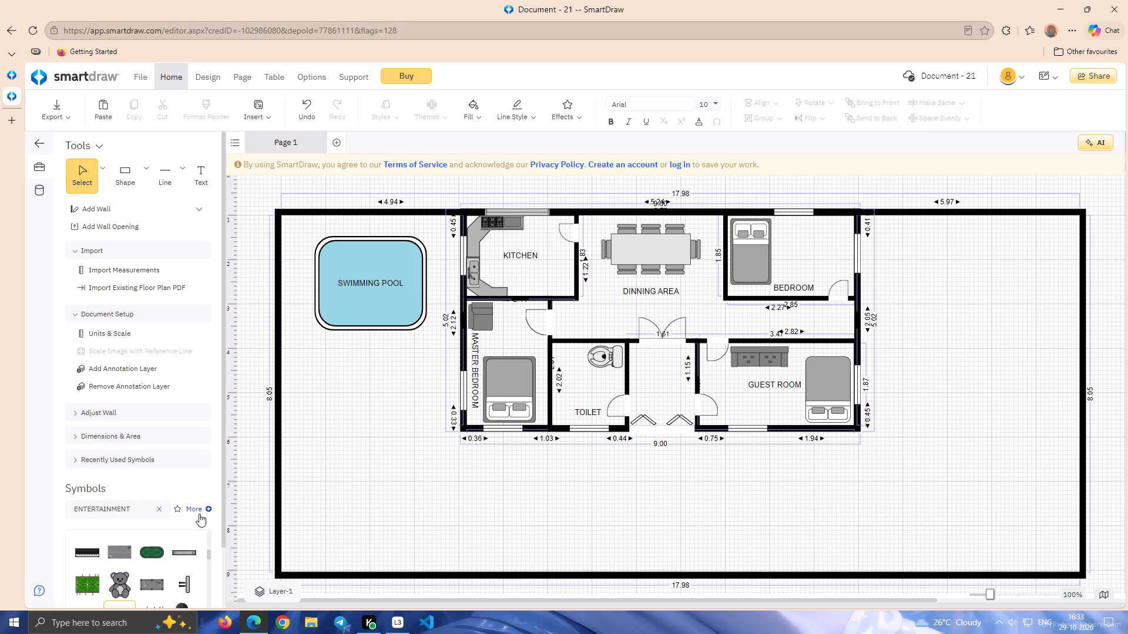
drag(210, 552, 211, 525)
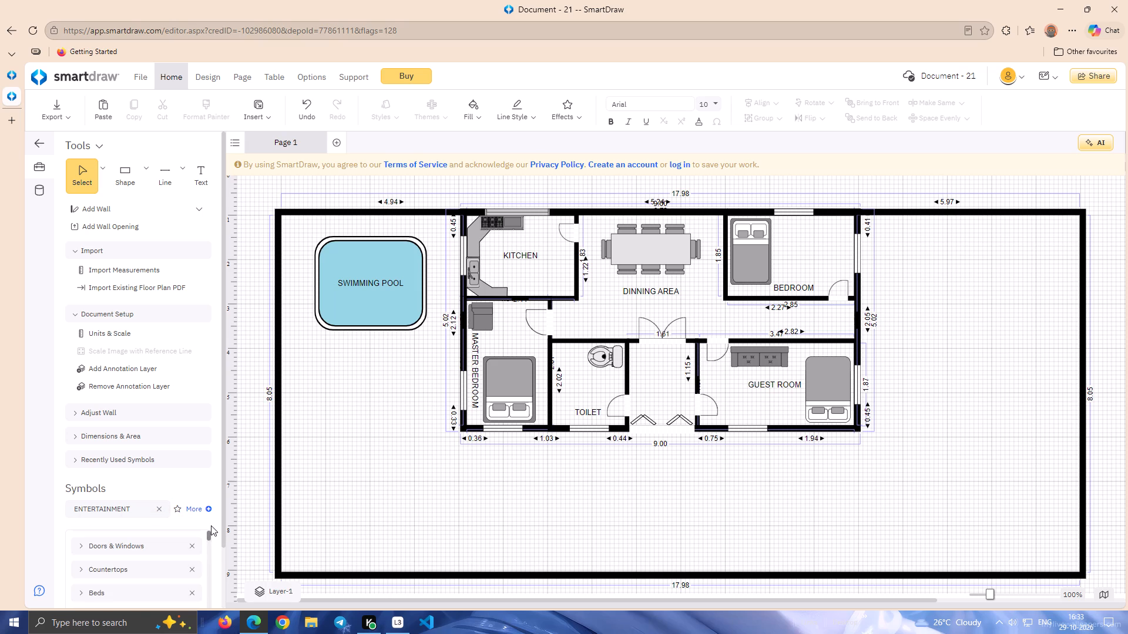
drag(211, 525, 211, 524)
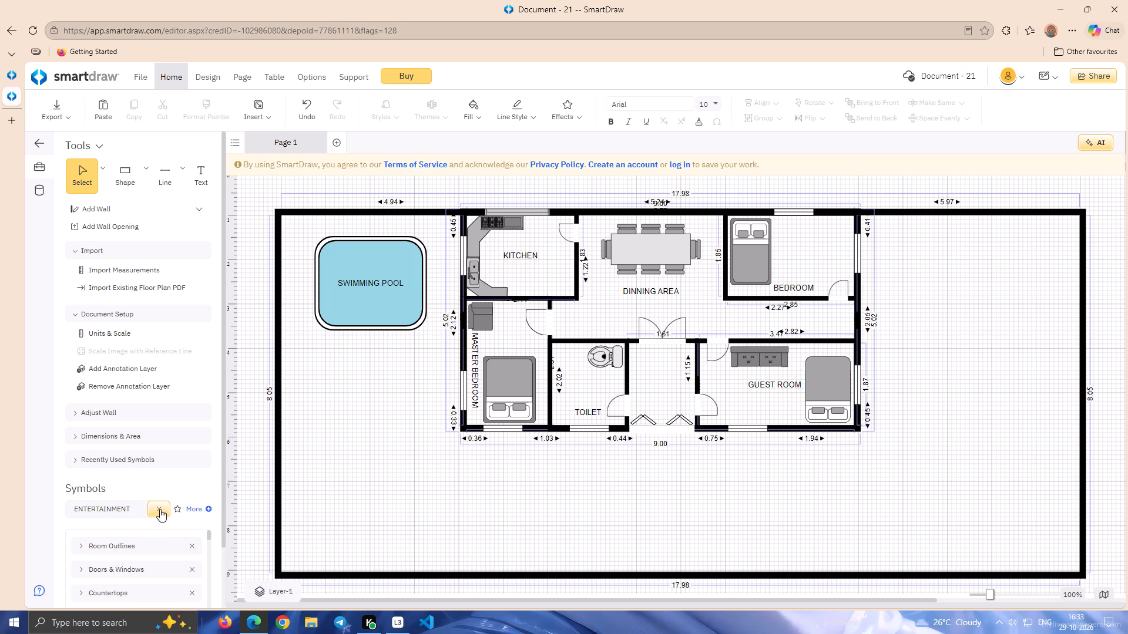
Search the symbol library for STAIR and look through the results as far as the Icons - 2 group.
double_click(120, 507)
right_click(119, 507)
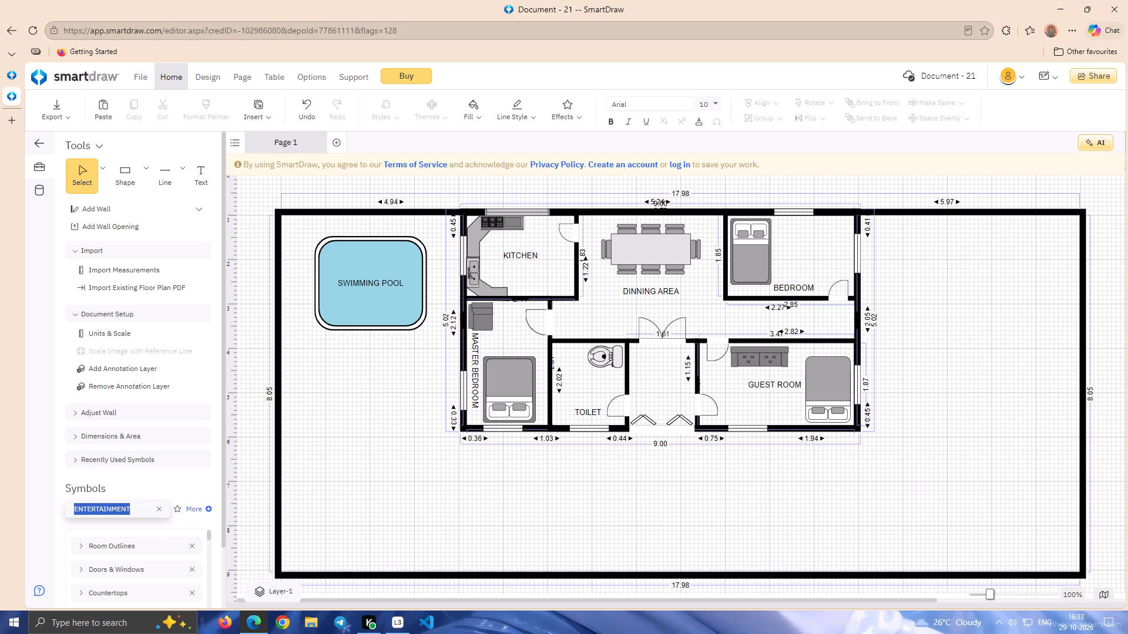
right_click(108, 507)
click(108, 507)
double_click(108, 507)
key(BackSpace)
text(STAIR)
key(Return)
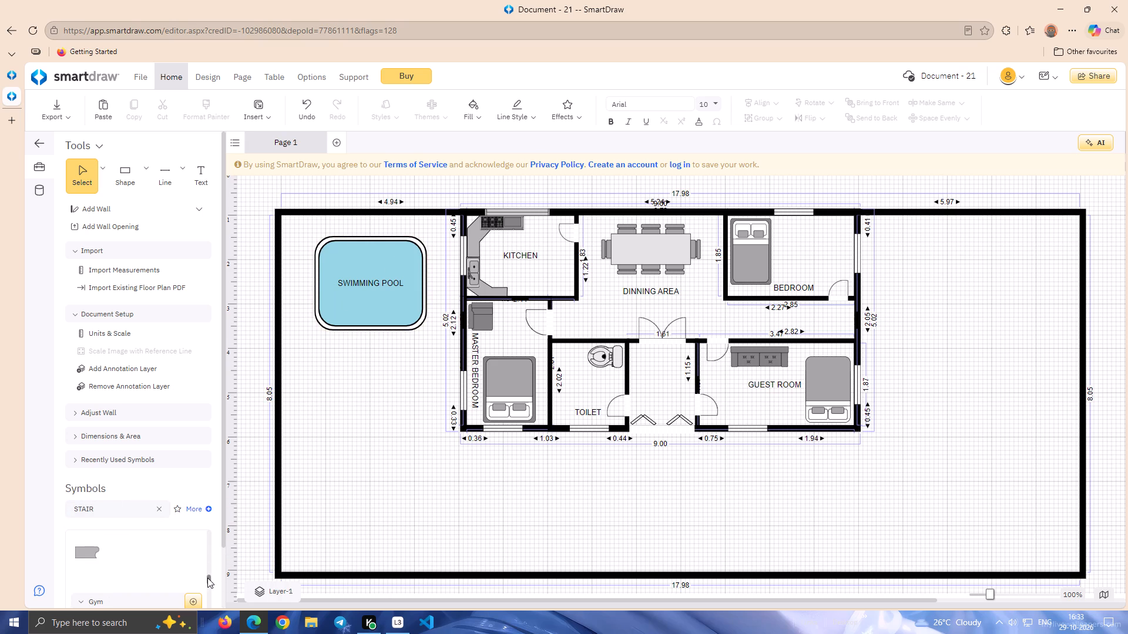
drag(207, 578, 209, 589)
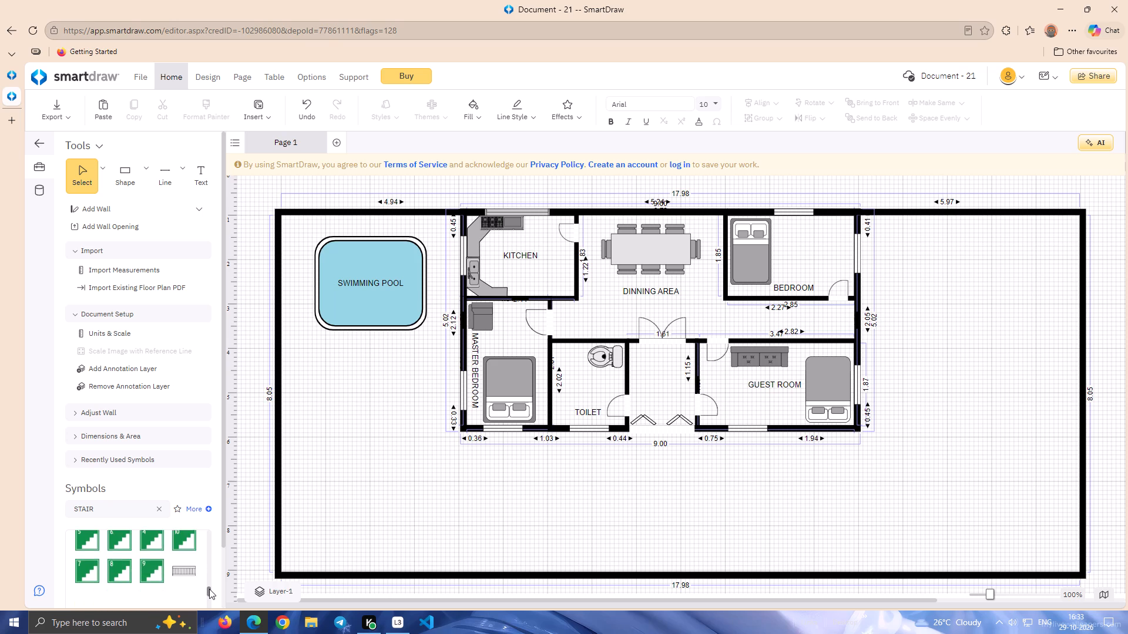
drag(209, 589, 210, 598)
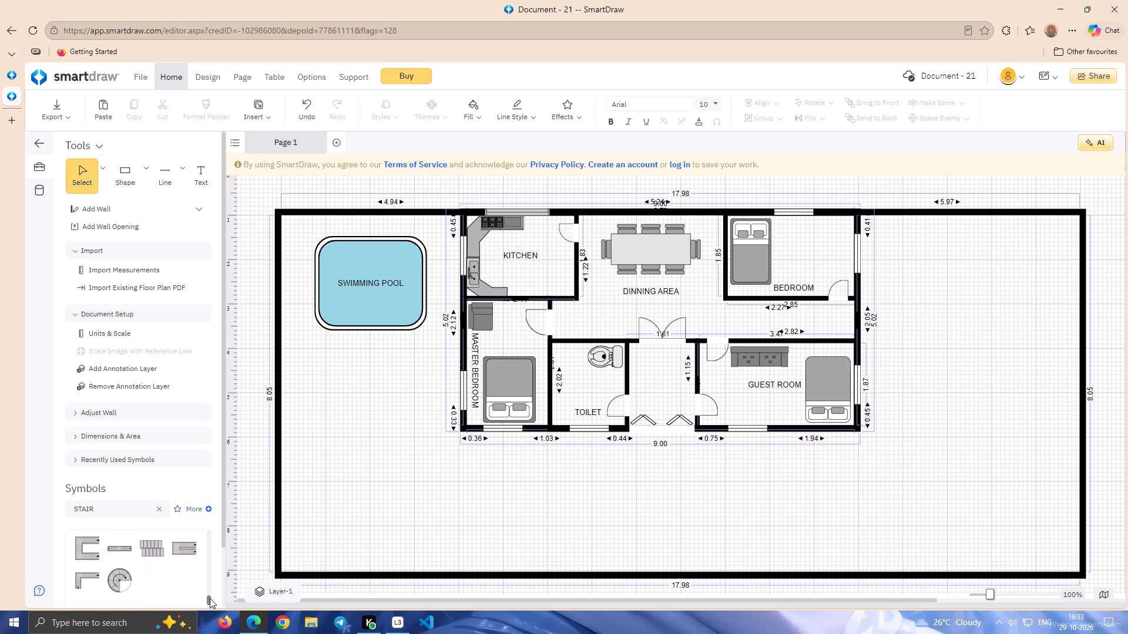
drag(210, 598, 209, 604)
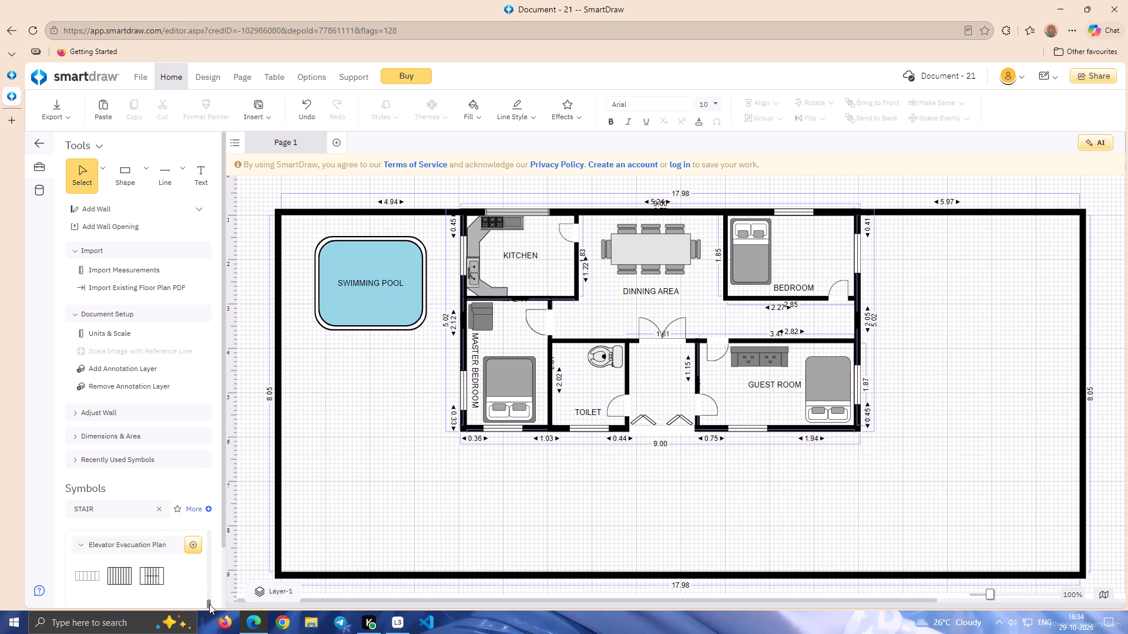
drag(209, 604, 209, 607)
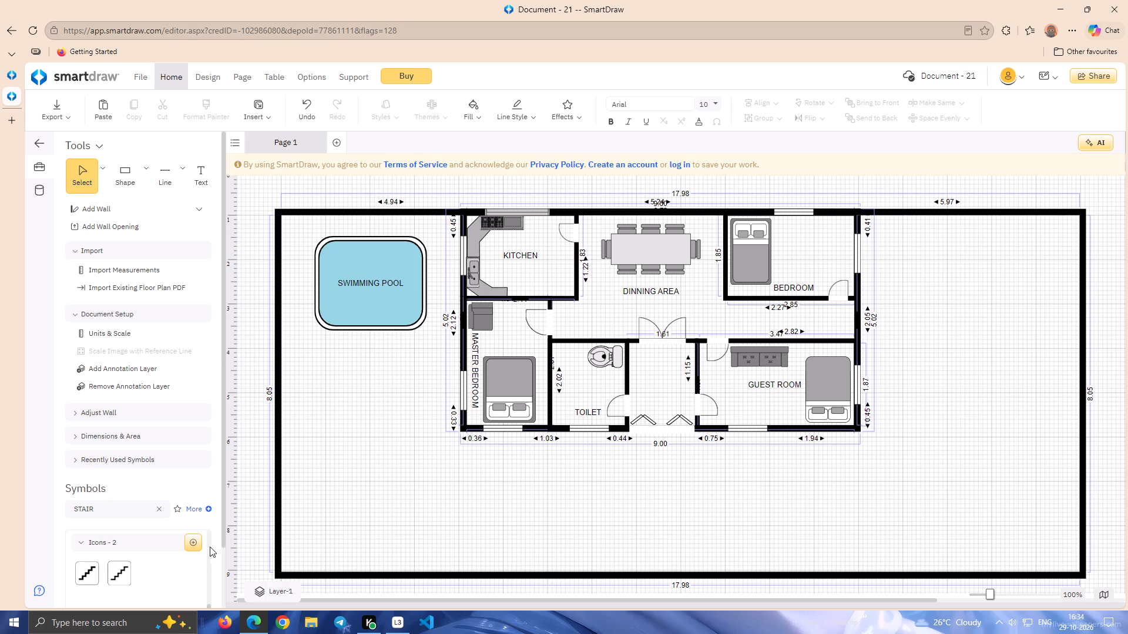
click(208, 606)
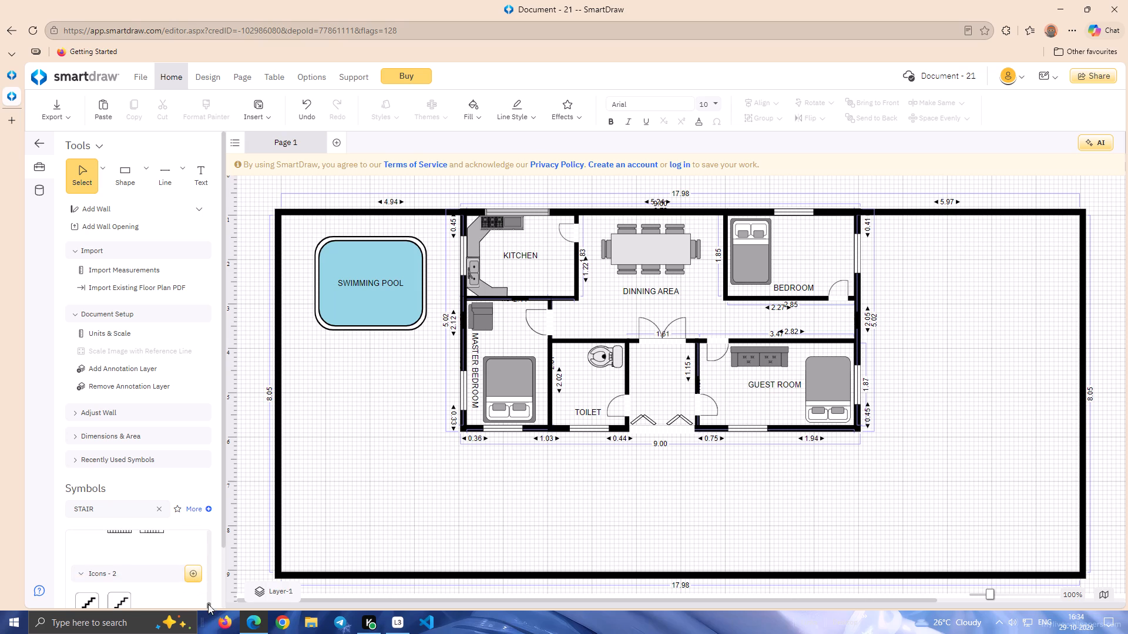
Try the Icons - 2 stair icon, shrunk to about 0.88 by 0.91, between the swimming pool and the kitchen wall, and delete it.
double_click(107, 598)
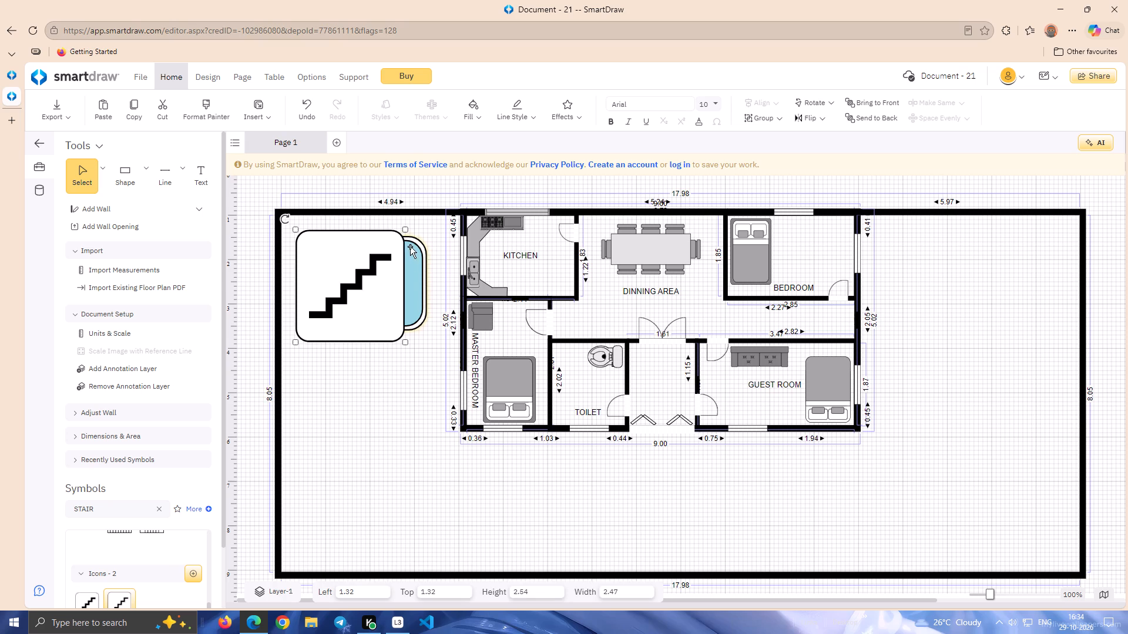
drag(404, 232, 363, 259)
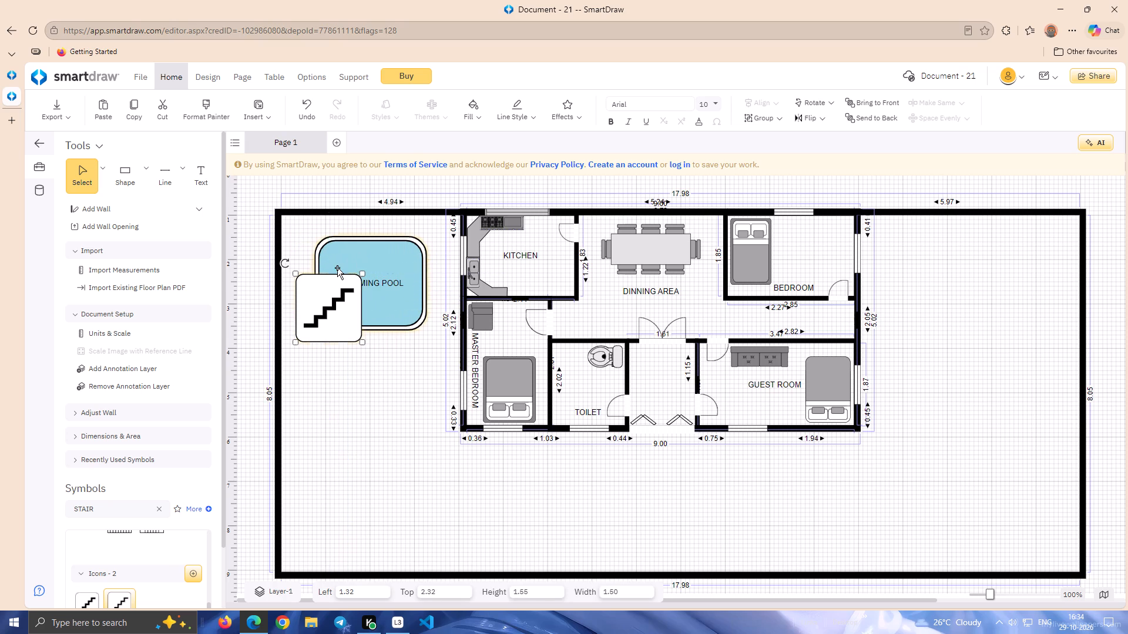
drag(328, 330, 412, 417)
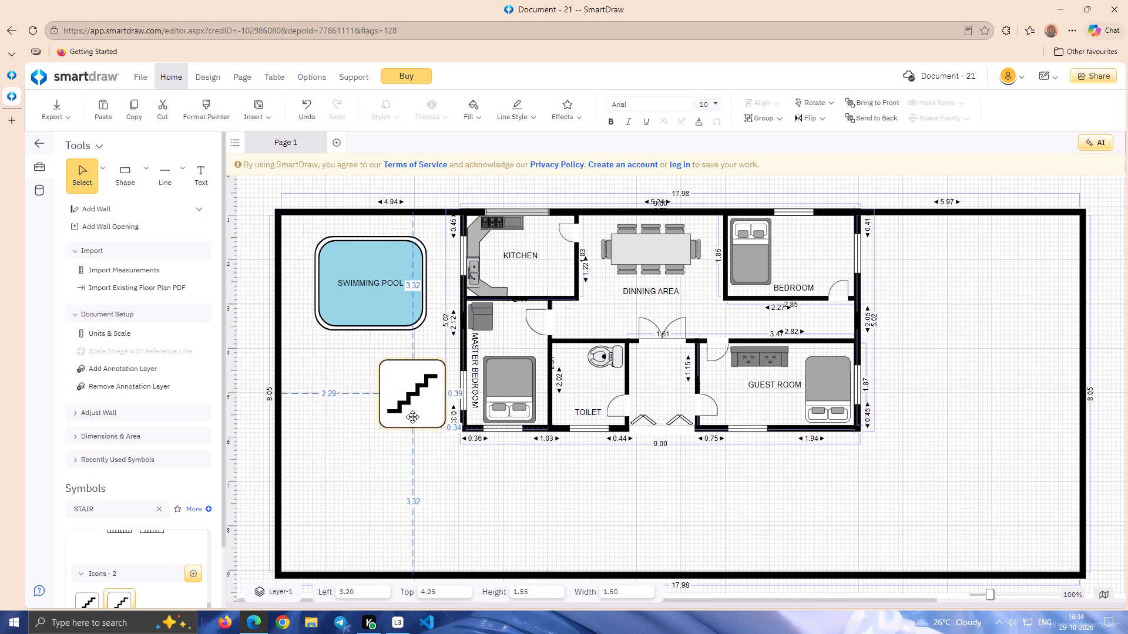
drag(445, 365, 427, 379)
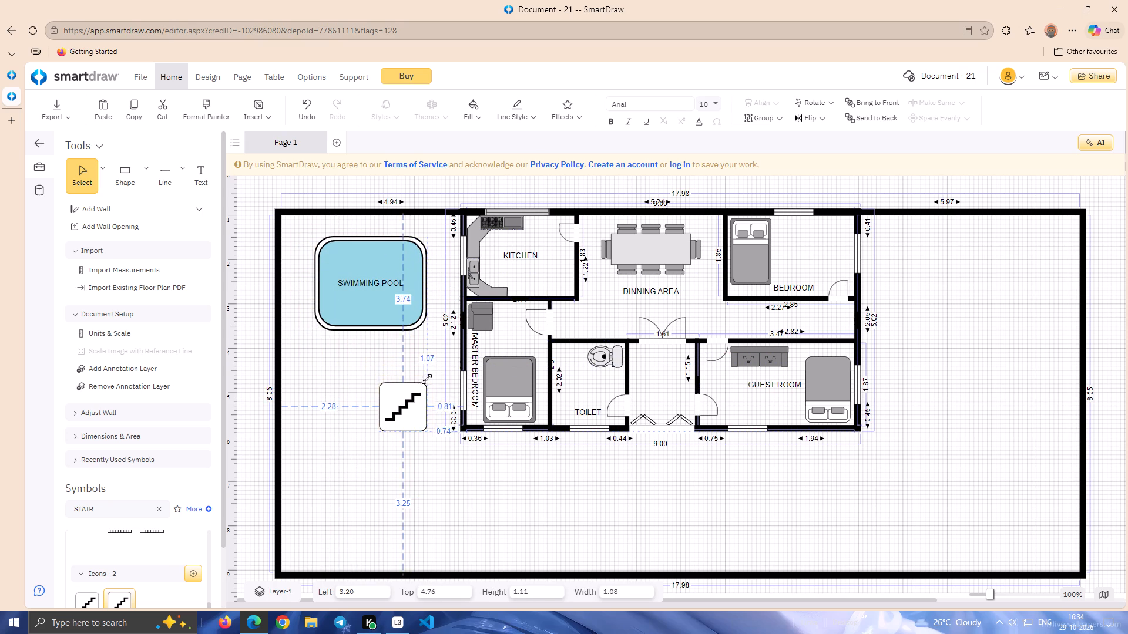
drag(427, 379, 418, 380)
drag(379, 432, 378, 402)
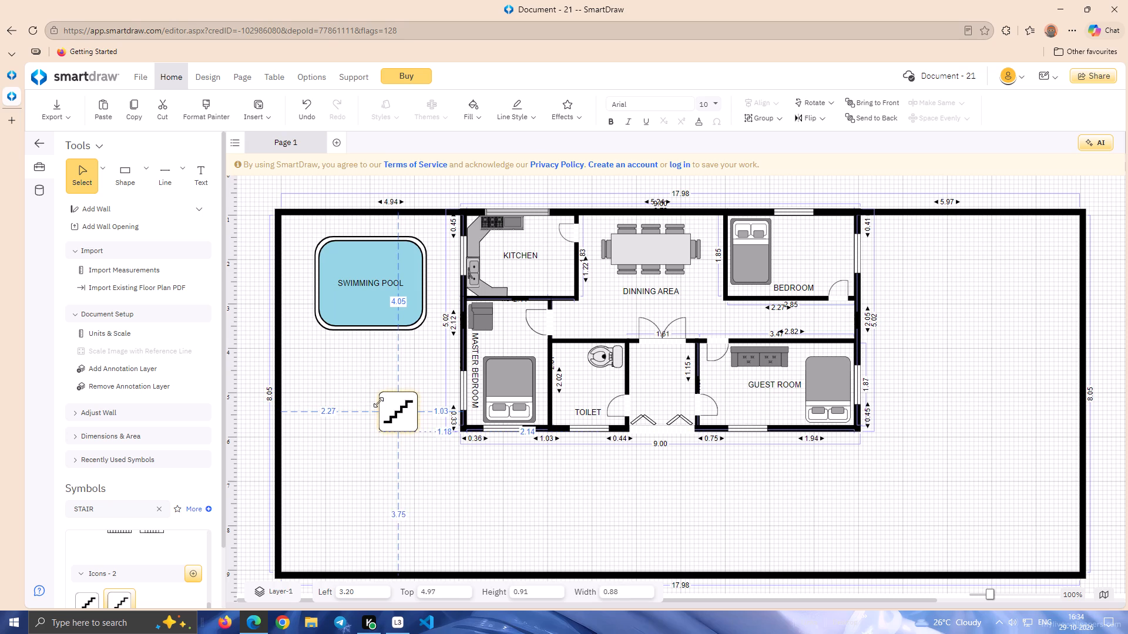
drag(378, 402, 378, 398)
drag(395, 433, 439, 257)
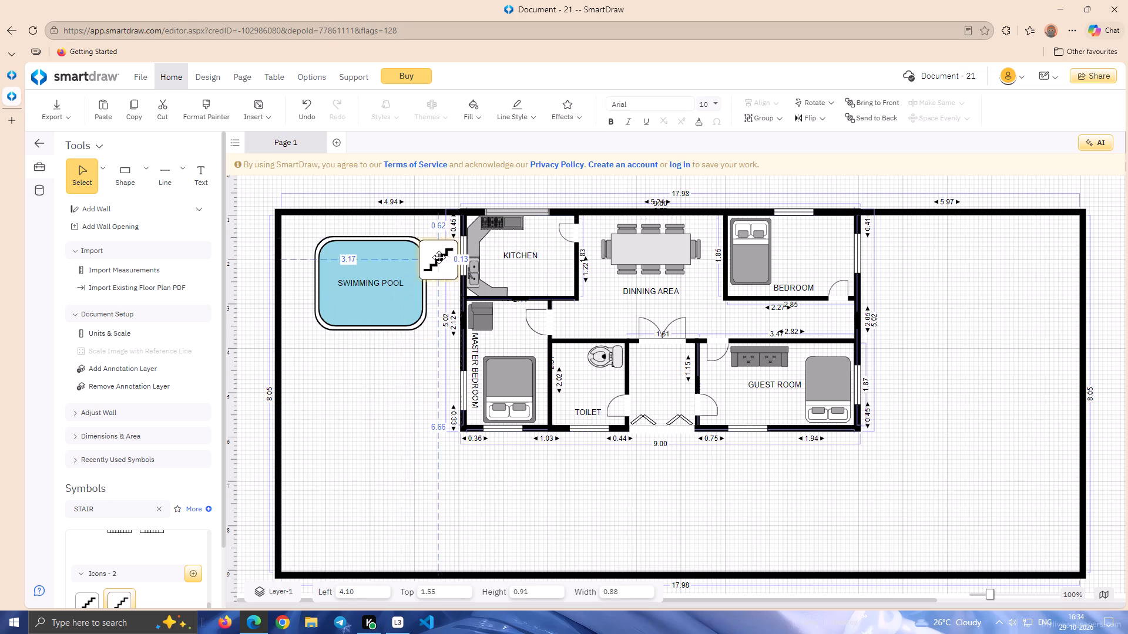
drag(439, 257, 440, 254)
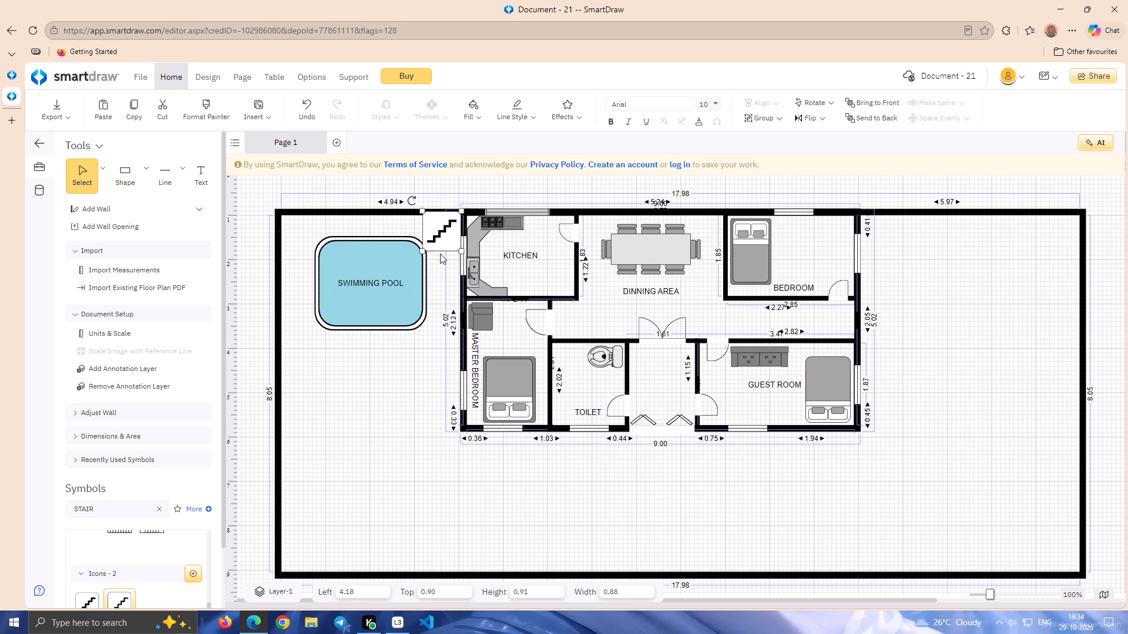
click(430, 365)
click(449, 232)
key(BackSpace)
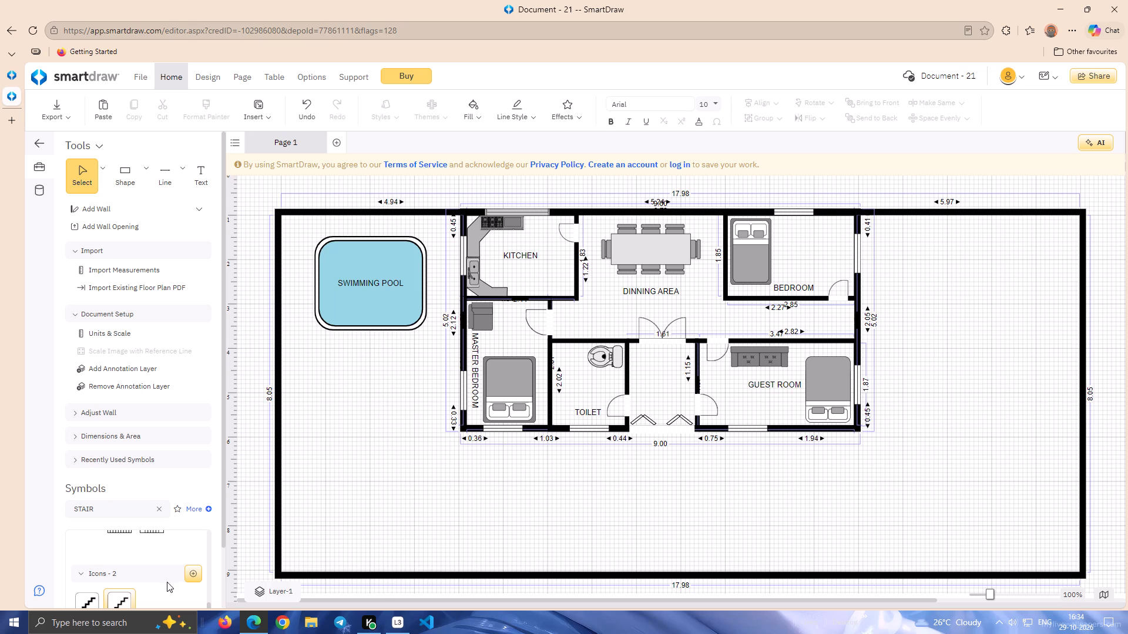
Look through the remaining STAIR search results, including Stairs (Elevation), for a usable stair symbol.
drag(223, 531, 226, 619)
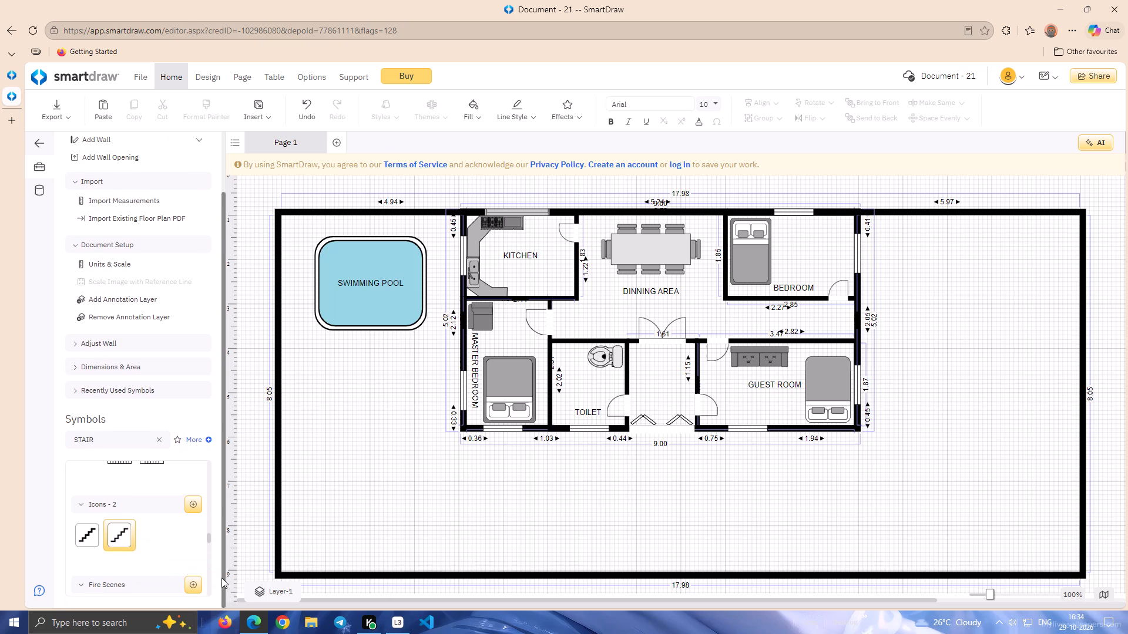
drag(208, 538, 208, 549)
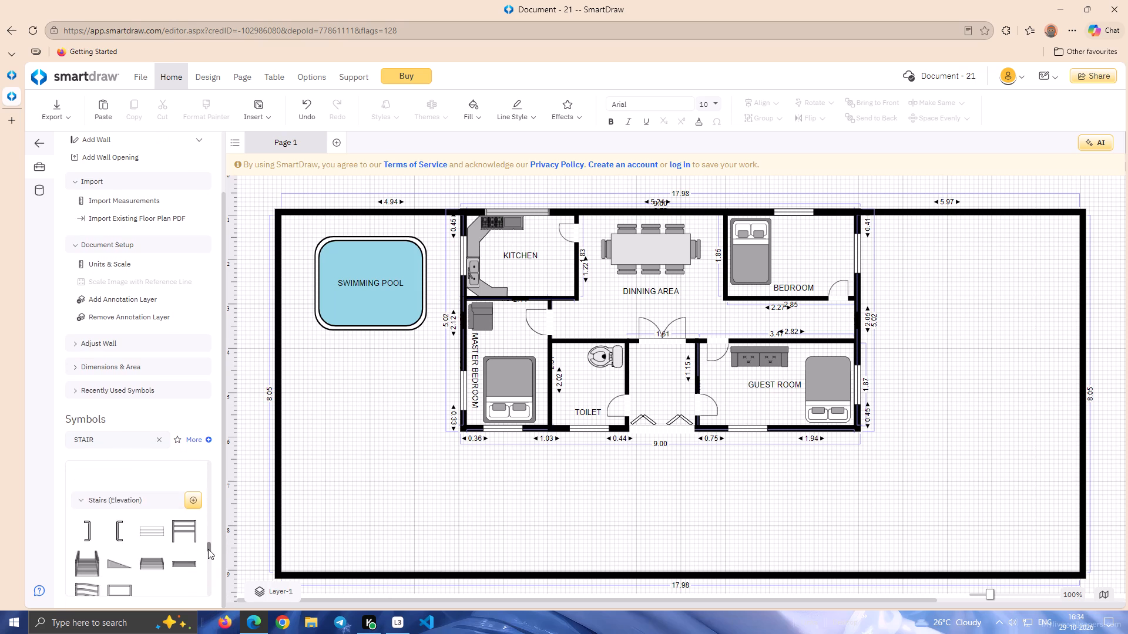
drag(208, 549, 208, 572)
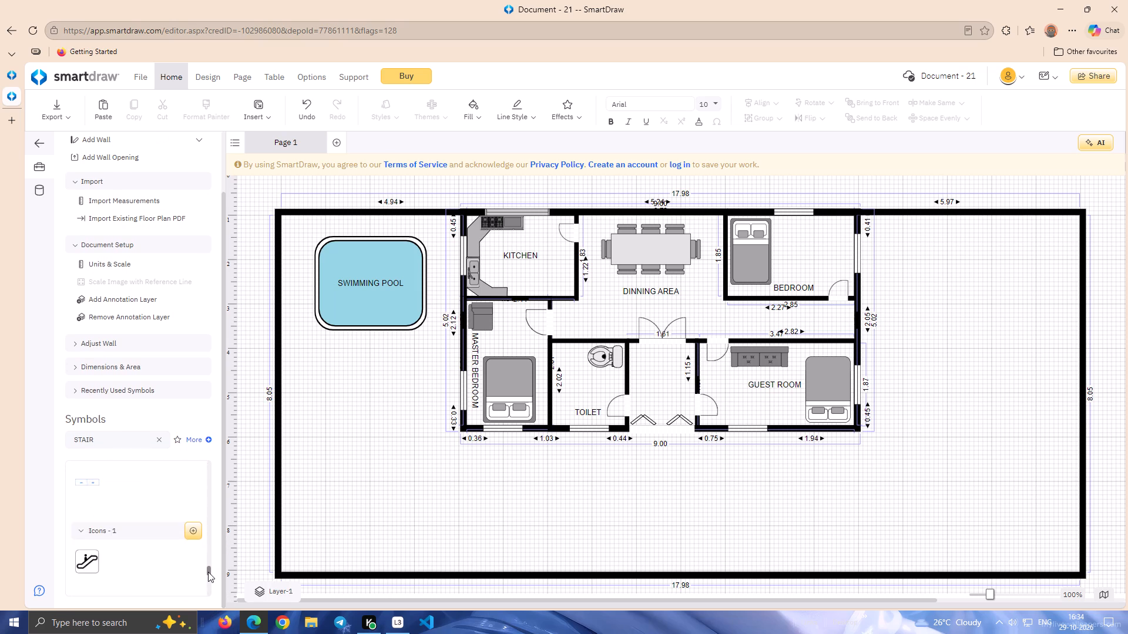
drag(208, 572, 206, 591)
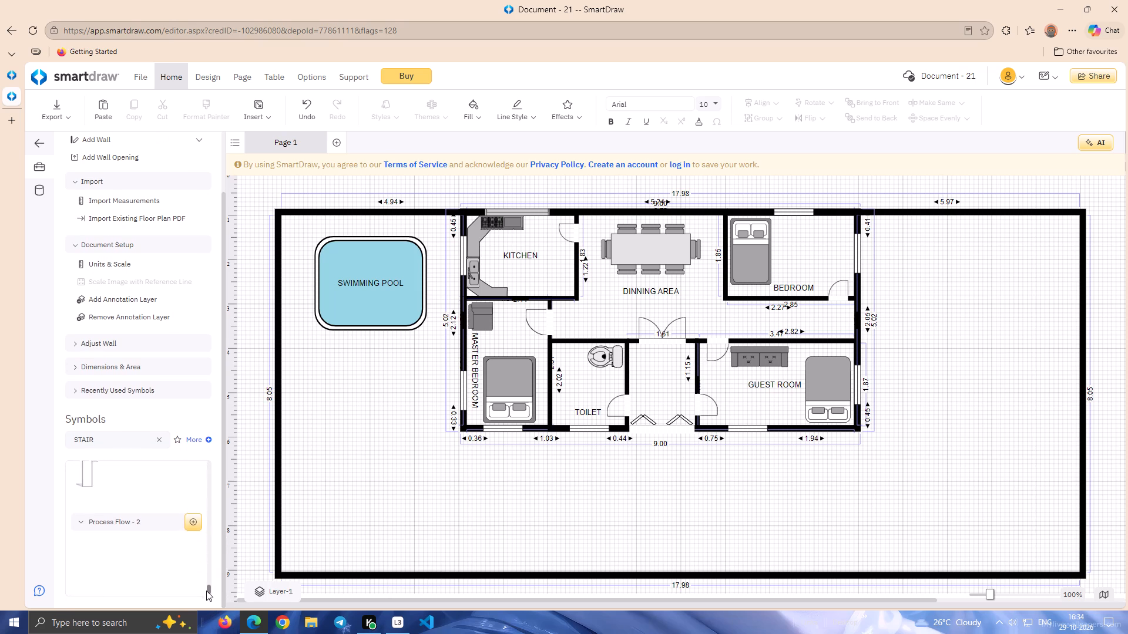
drag(206, 591, 201, 434)
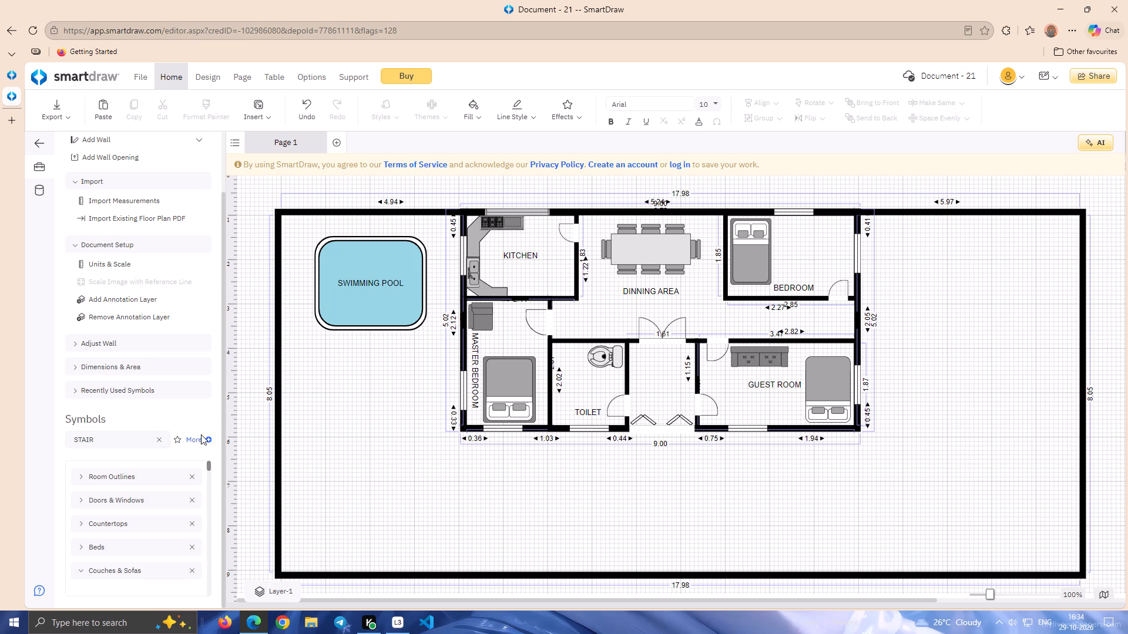
drag(201, 434, 201, 435)
Add a 6 x 6 Room outline from the Room Outlines symbols and place it below the swimming pool, at about Left 2.47, Top 4.77.
click(80, 481)
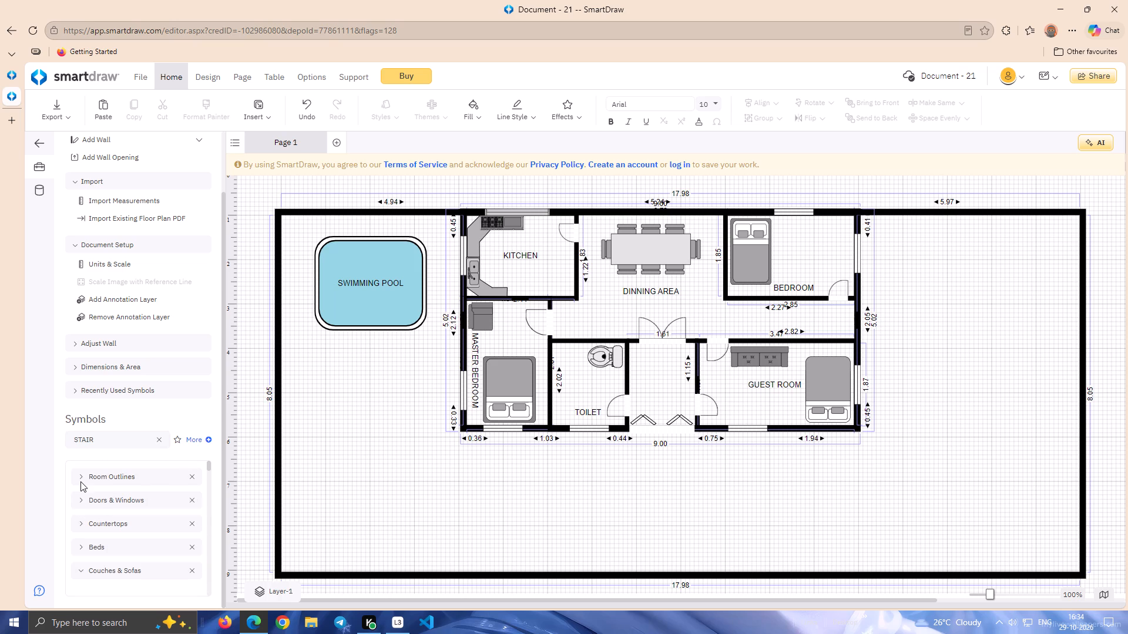
click(80, 480)
click(80, 480)
click(108, 478)
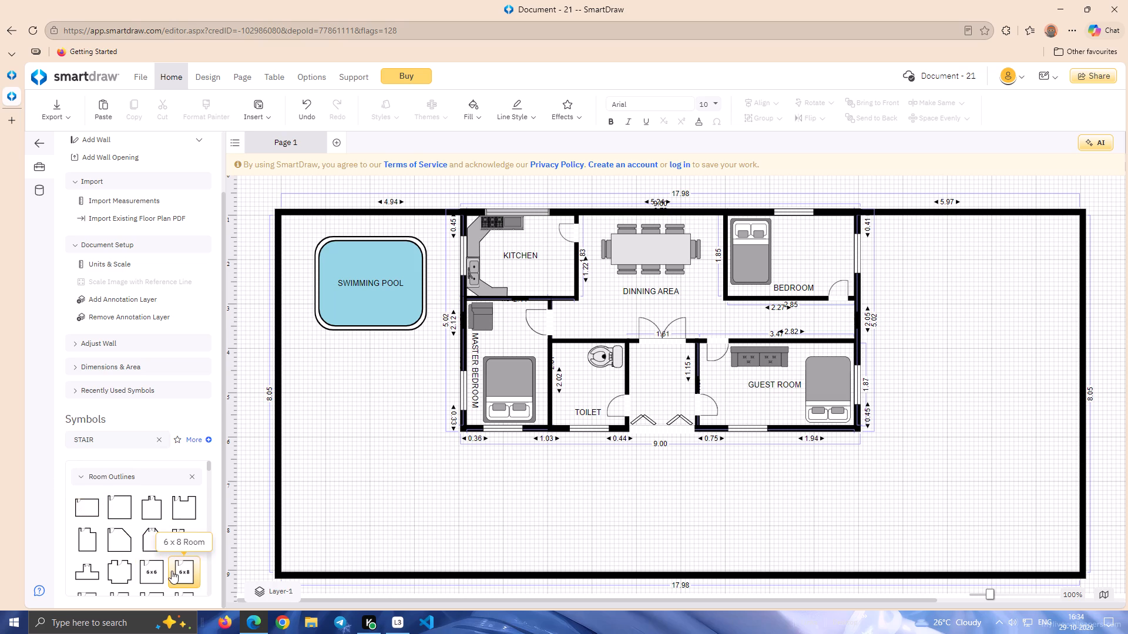
double_click(145, 569)
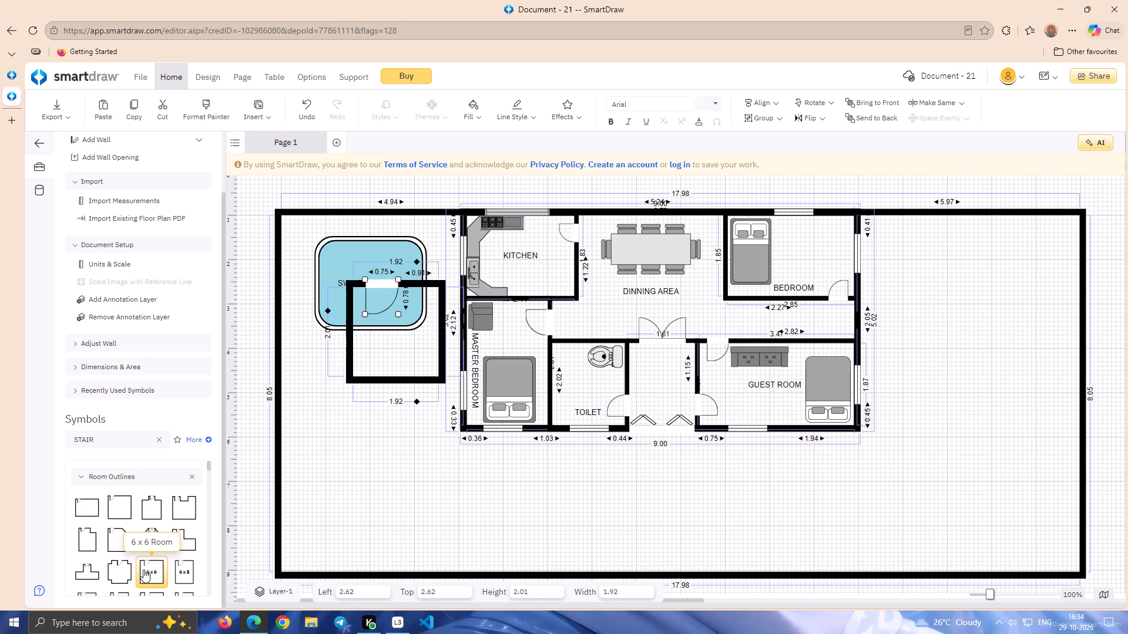
drag(370, 382, 365, 474)
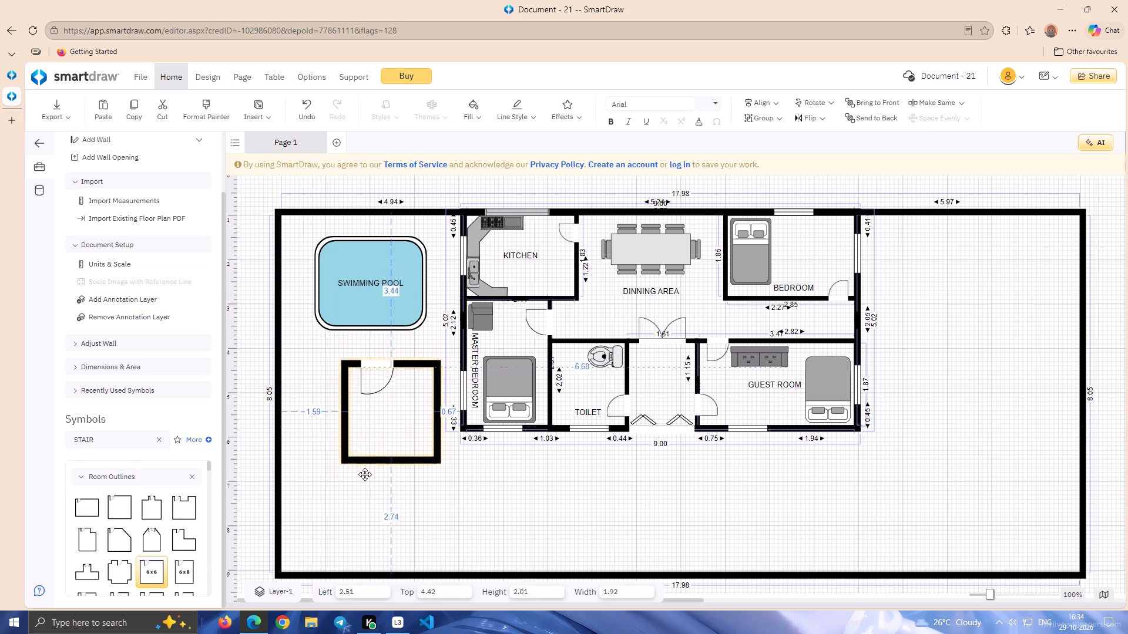
drag(365, 474, 364, 478)
Delete the door from the upper wall of the small room below the swimming pool.
click(380, 401)
click(374, 385)
click(380, 442)
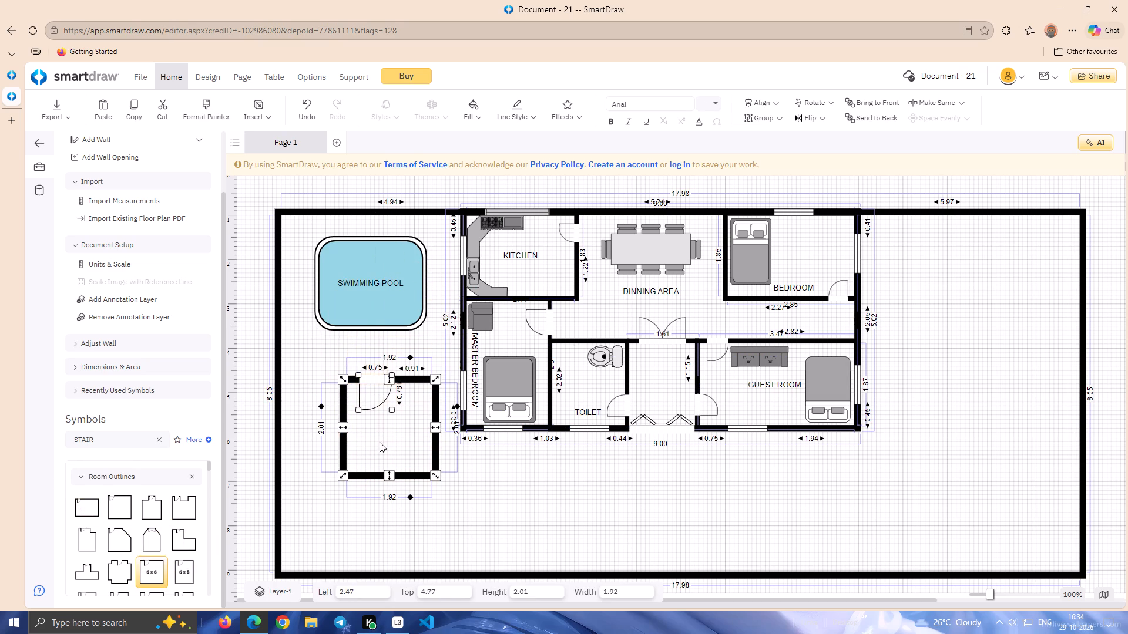
click(374, 390)
key(BackSpace)
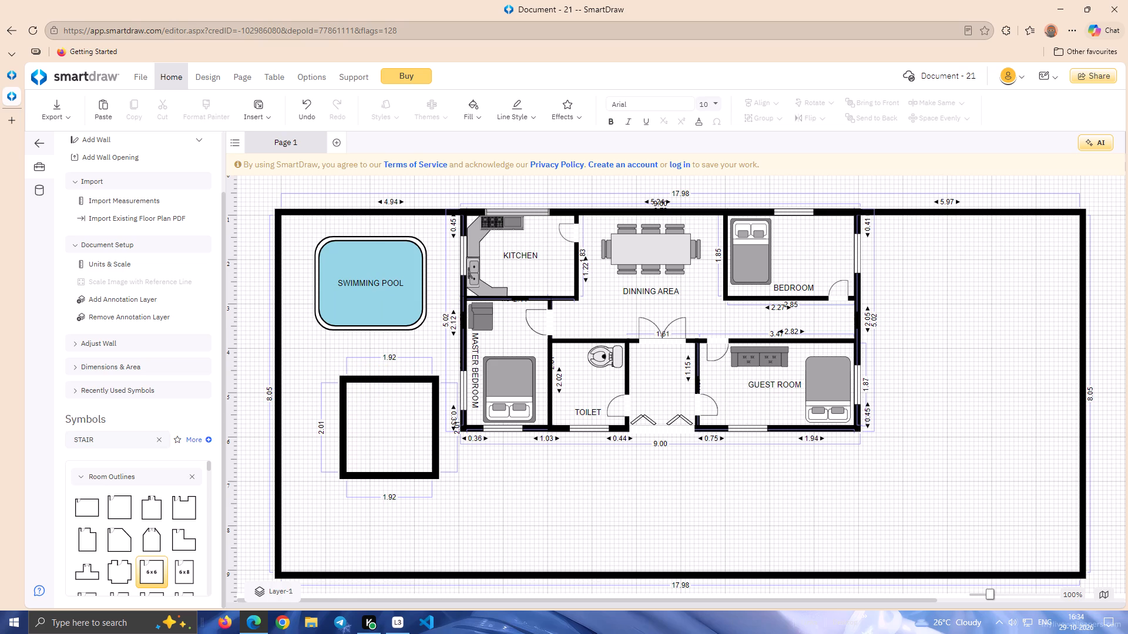
Move the small room's upper width dimension down onto its upper wall.
click(395, 379)
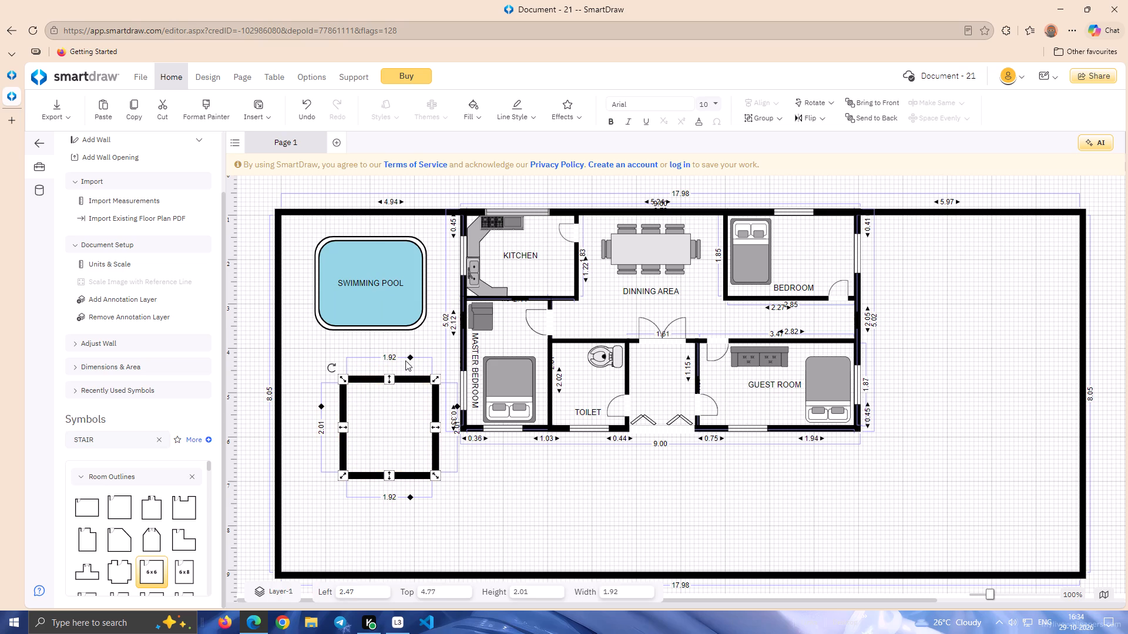
drag(409, 357, 405, 381)
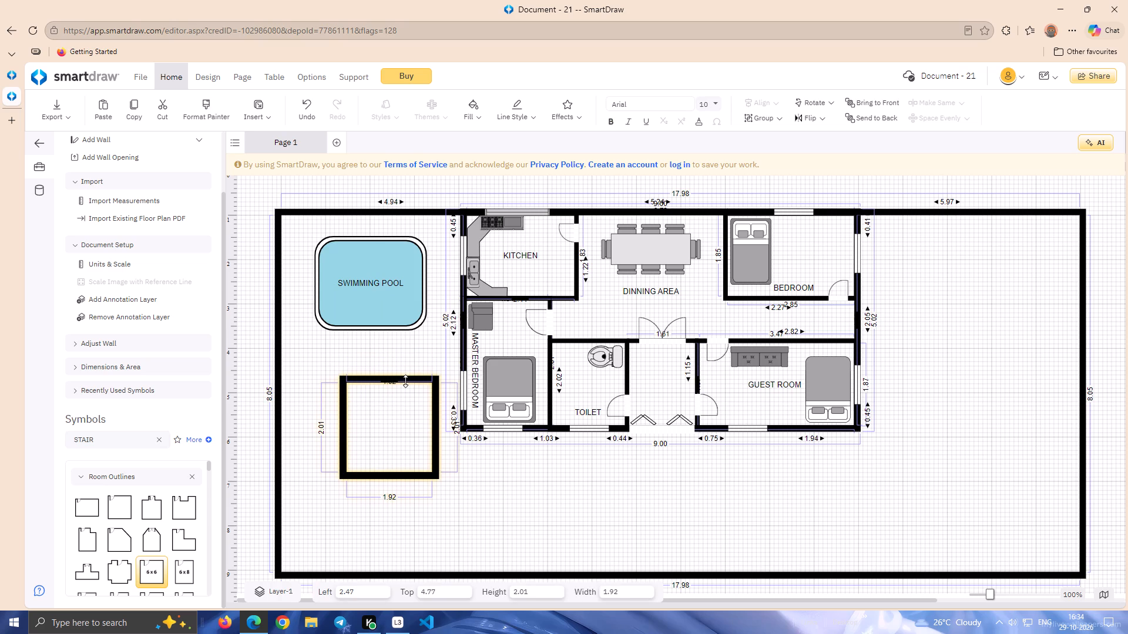
drag(405, 381, 405, 380)
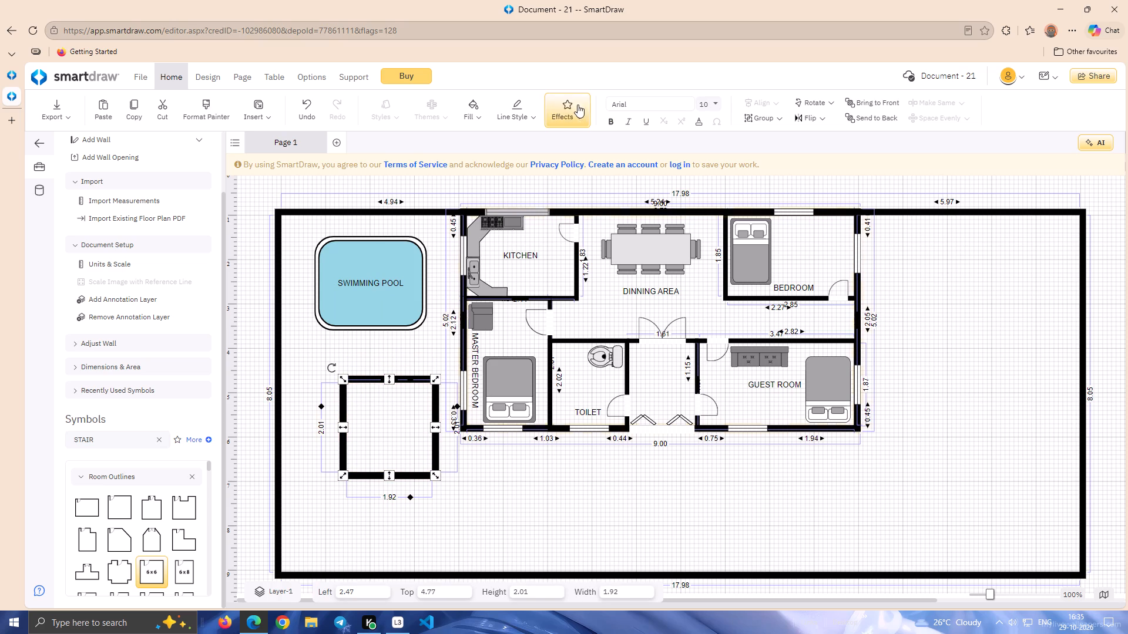
Set the small room's walls to the heaviest preset line thickness and shift the room to about Left 2.06, Top 4.93.
click(519, 117)
click(545, 176)
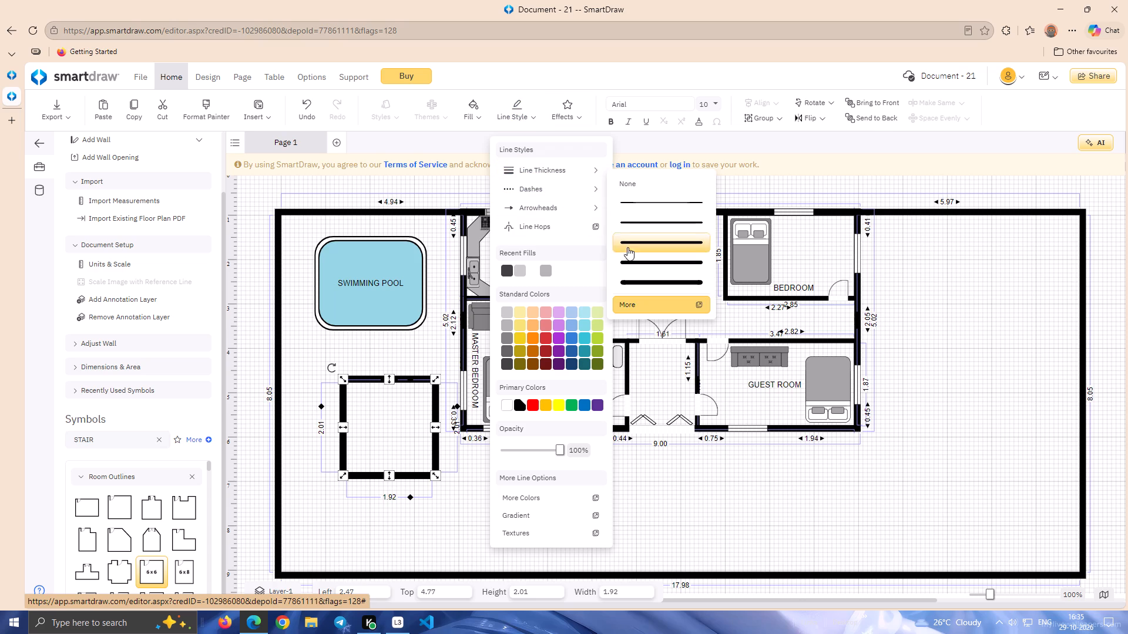
click(635, 275)
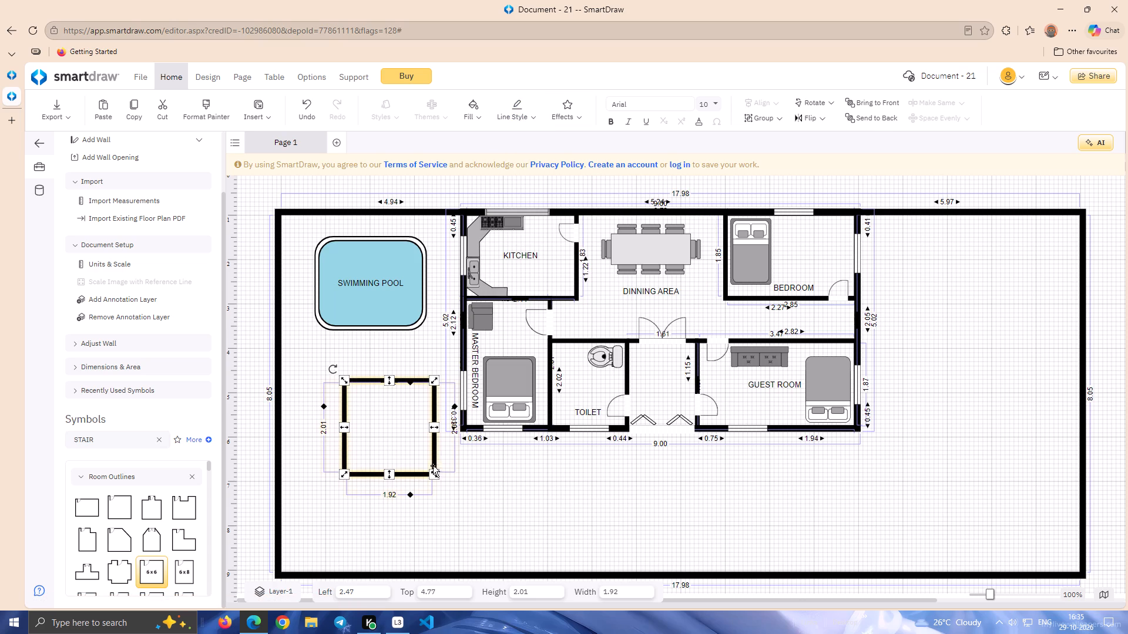
drag(433, 456, 413, 463)
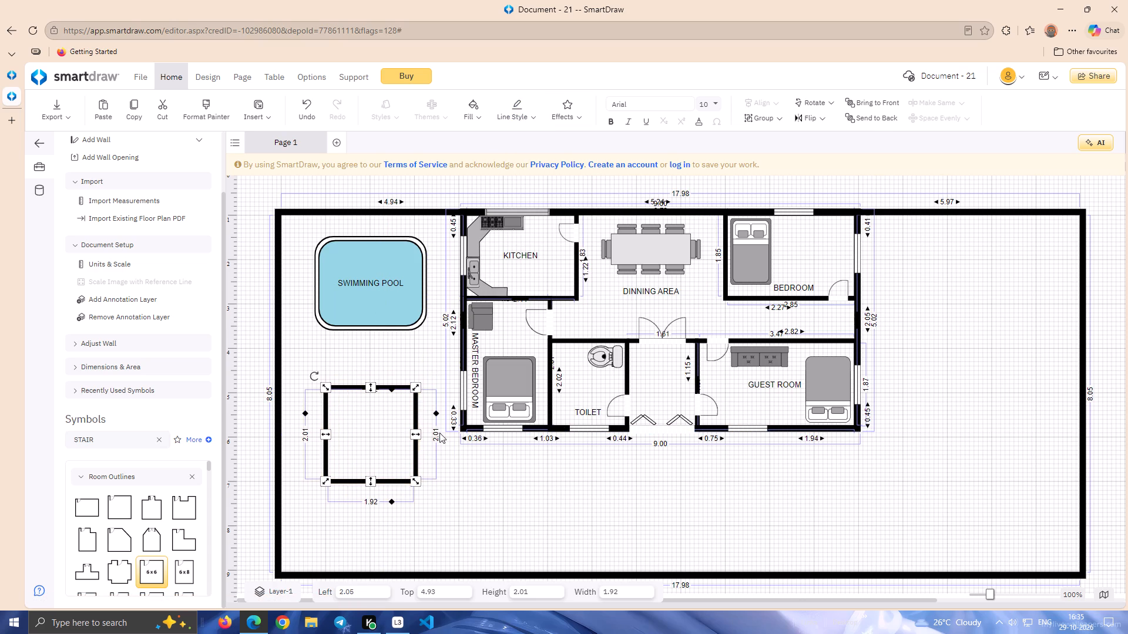
Move the small room's two side dimensions onto their walls and bring the lower width dimension in toward the lower wall.
drag(435, 413, 419, 413)
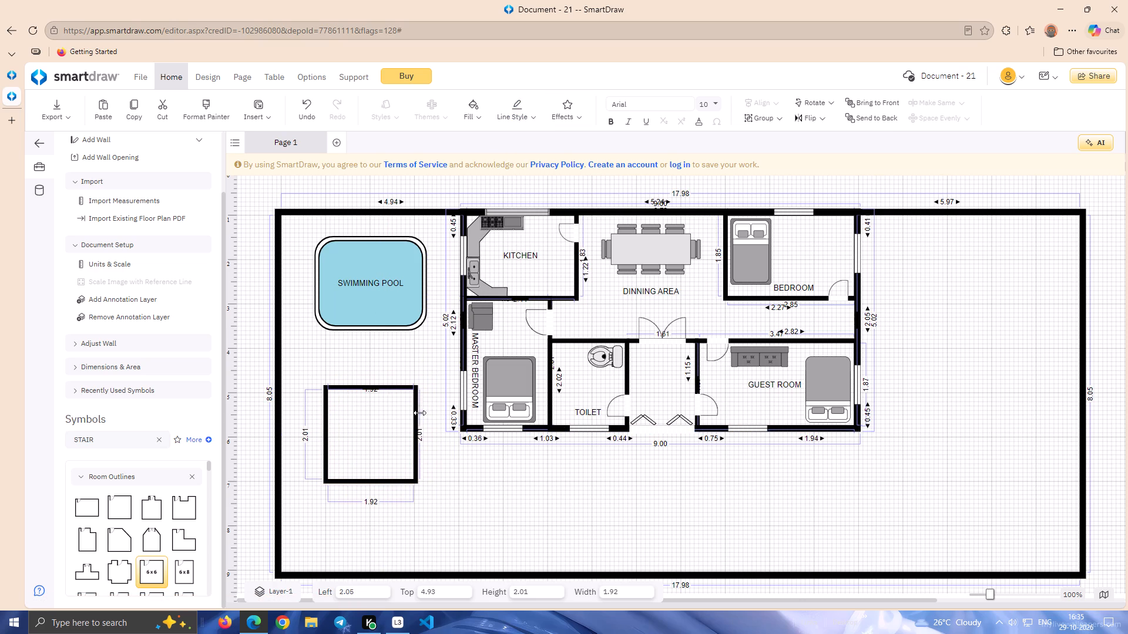
drag(419, 413, 415, 416)
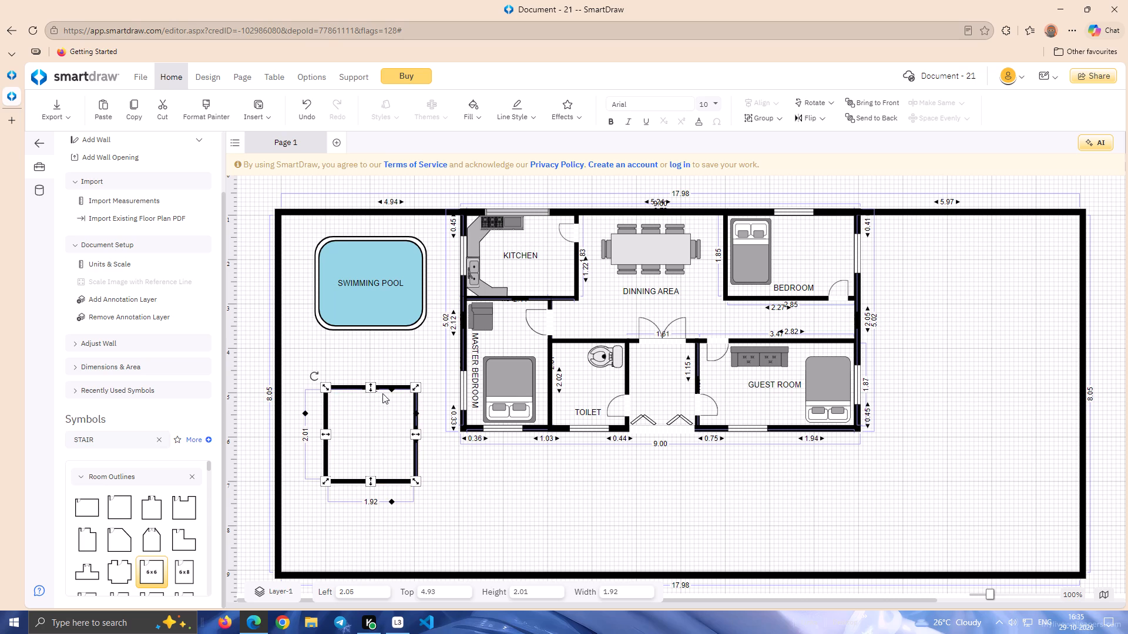
click(390, 391)
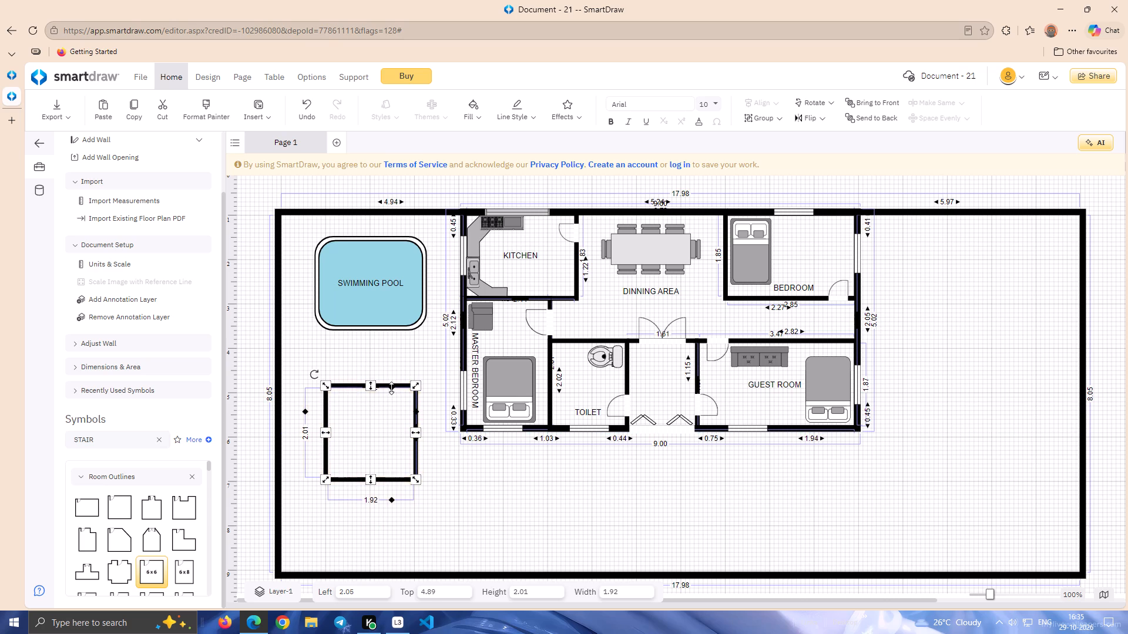
click(391, 388)
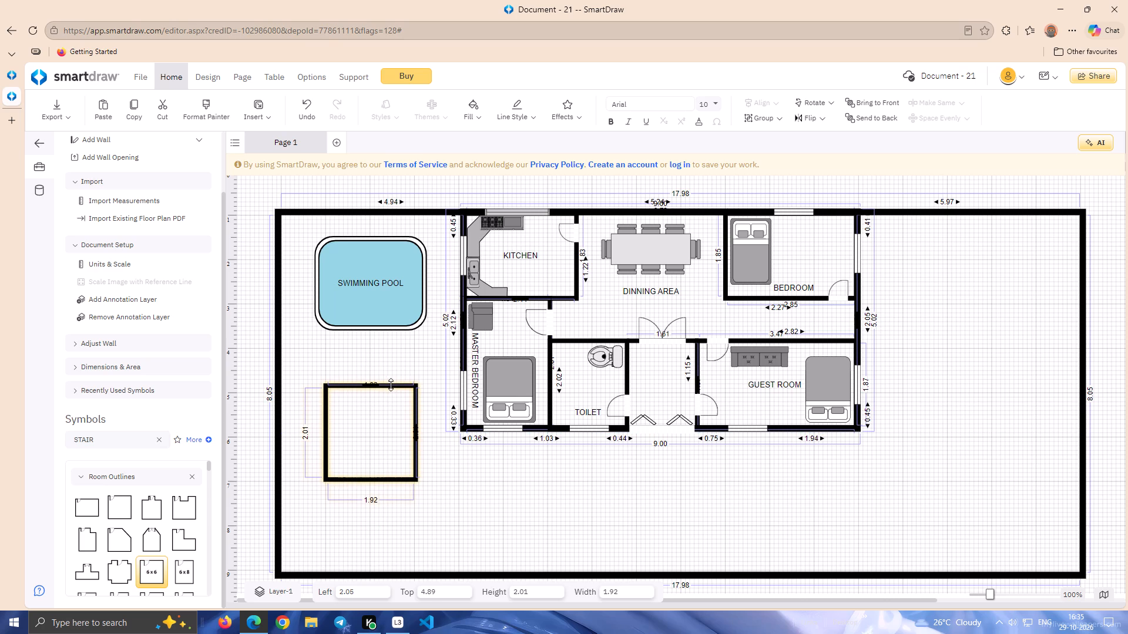
drag(304, 413, 317, 414)
drag(317, 414, 327, 414)
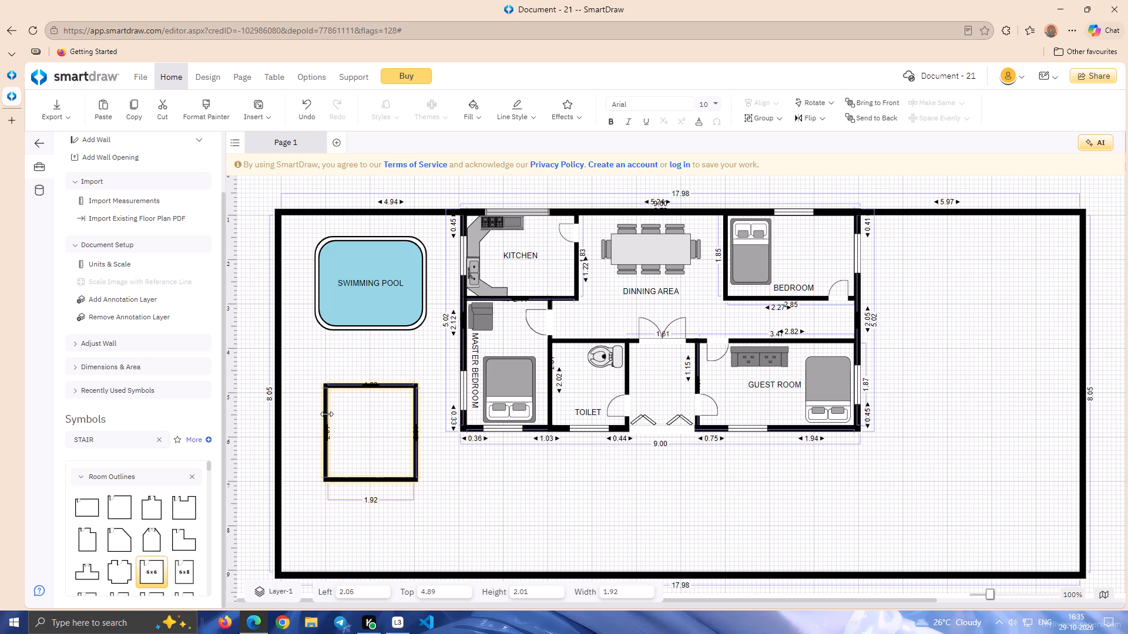
drag(327, 414, 326, 414)
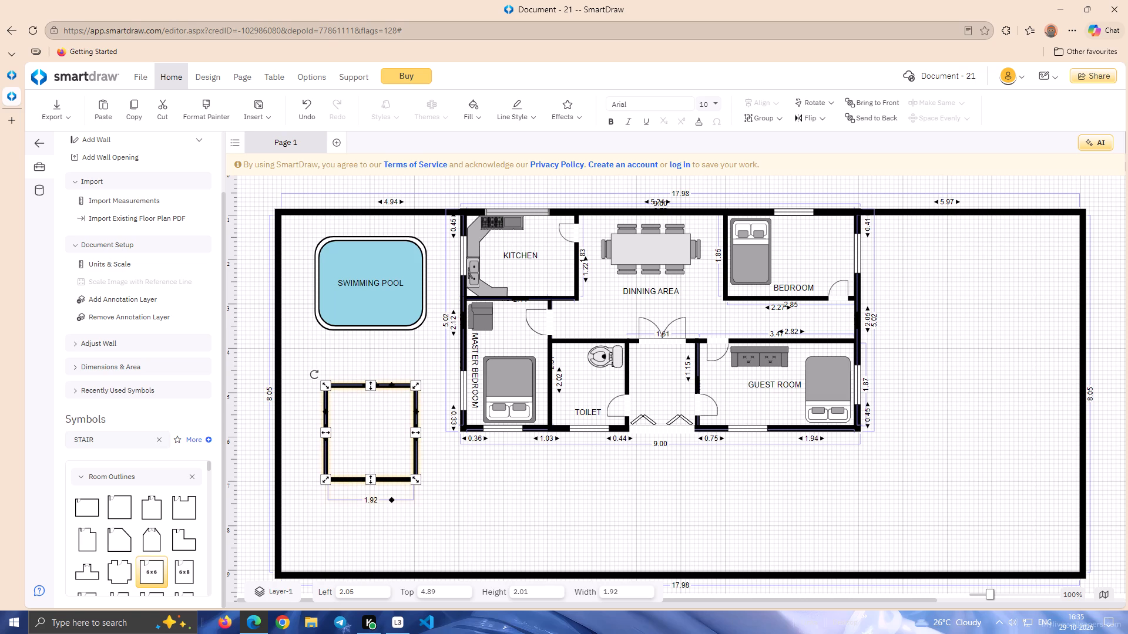
click(391, 499)
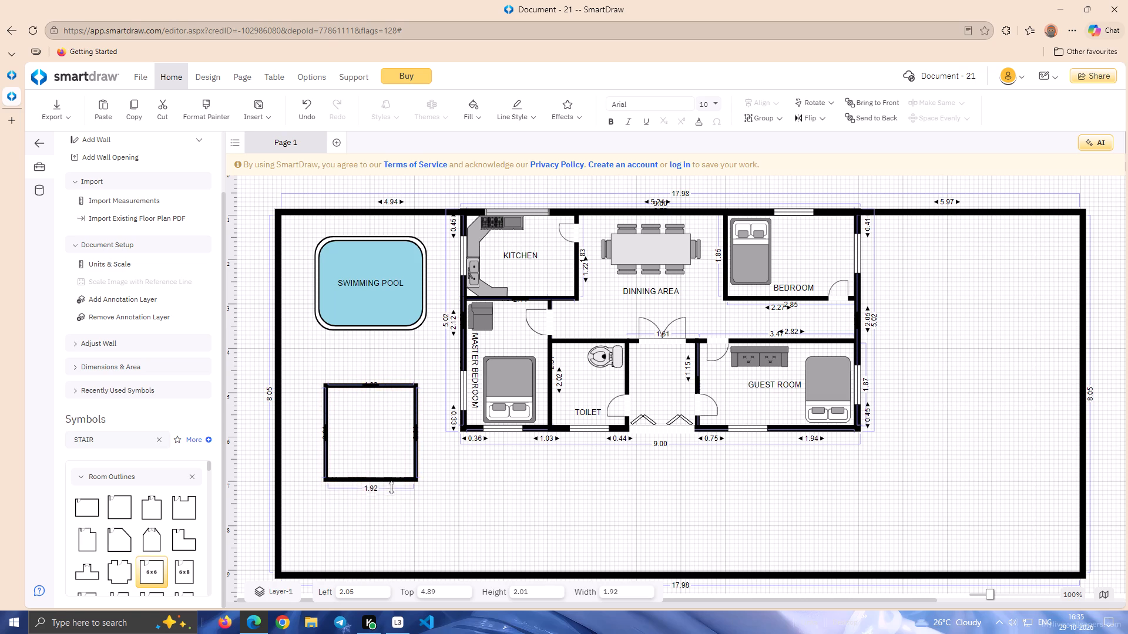